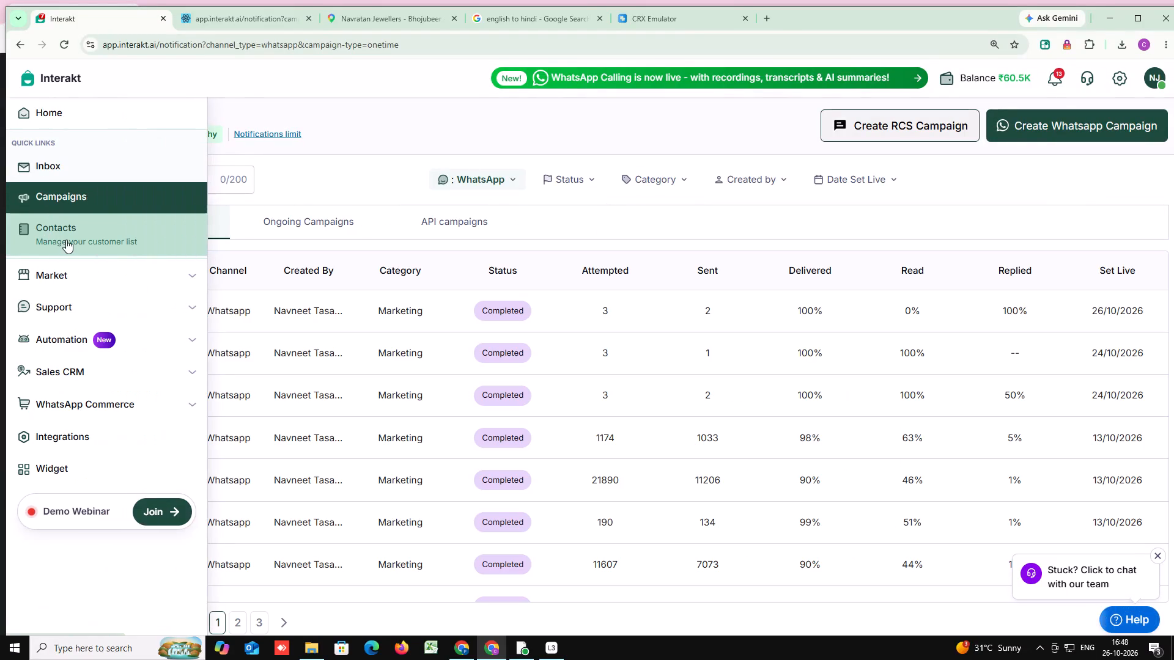
# Duplicate the Campaigns browser tab and return to the original tab.
pyautogui.rightClick(102, 17)
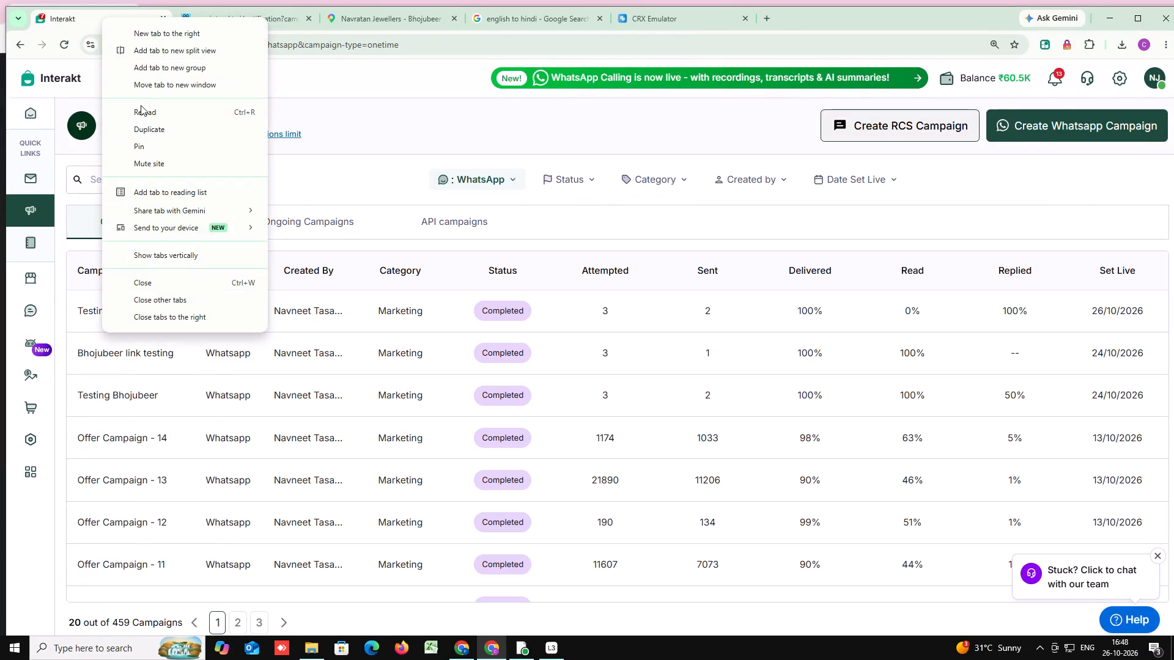
pyautogui.click(146, 131)
pyautogui.click(109, 18)
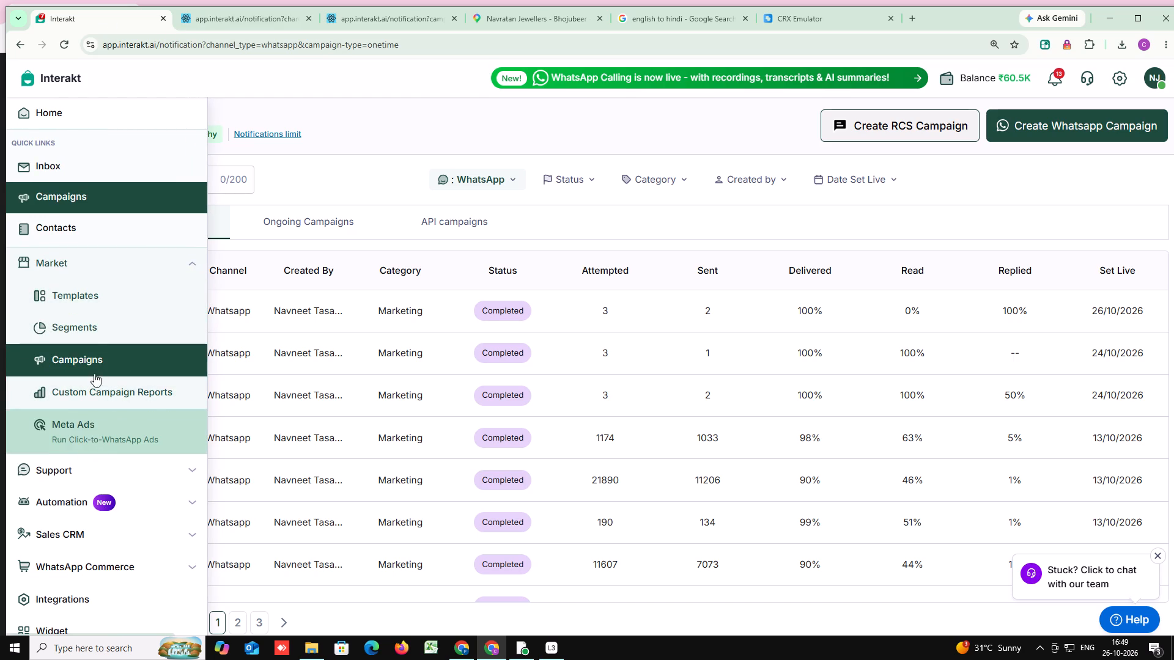
# From the active Templates list, start a new WhatsApp template from scratch and save it as Marketing, Template with Buttons.
pyautogui.click(100, 288)
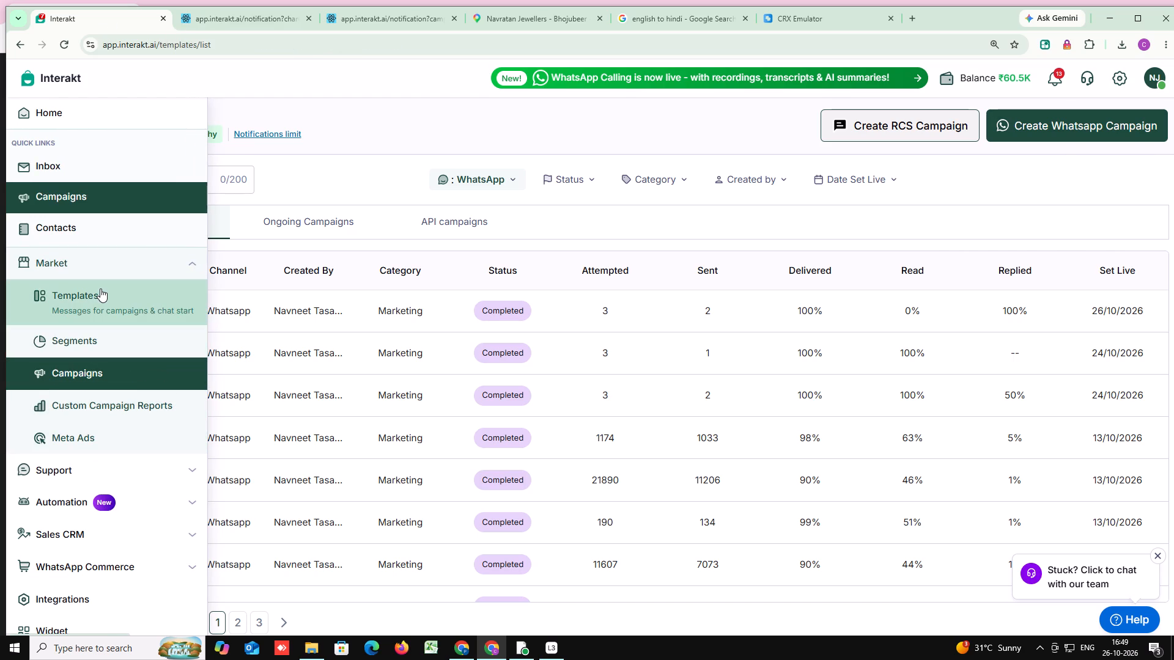
pyautogui.click(256, 177)
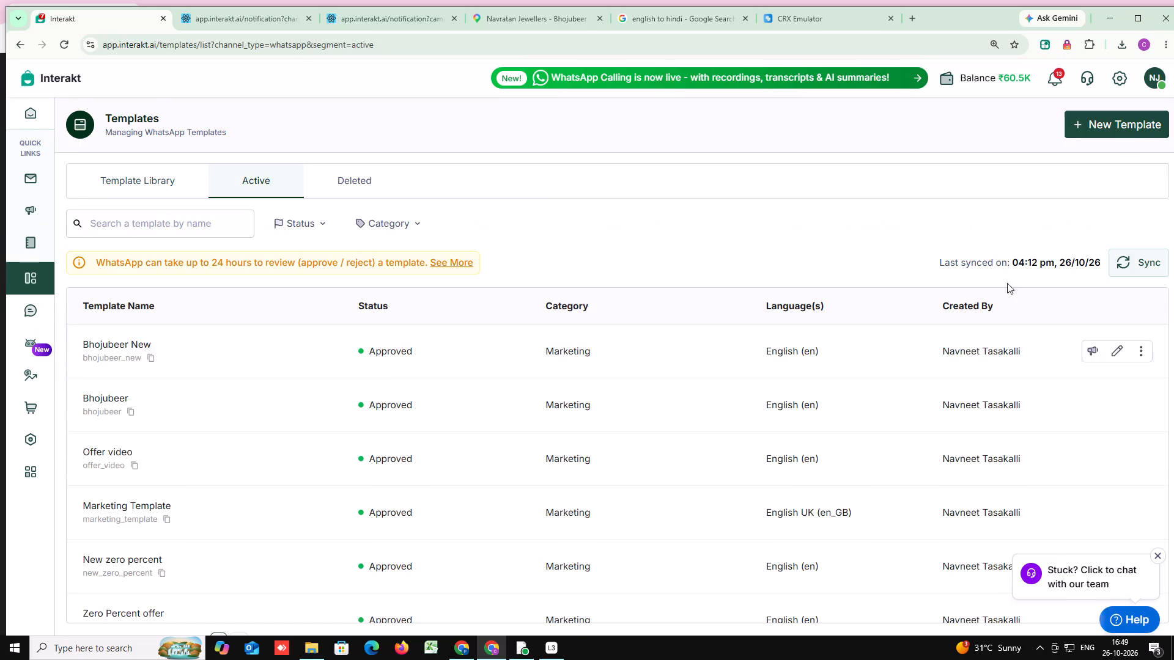
pyautogui.click(1115, 124)
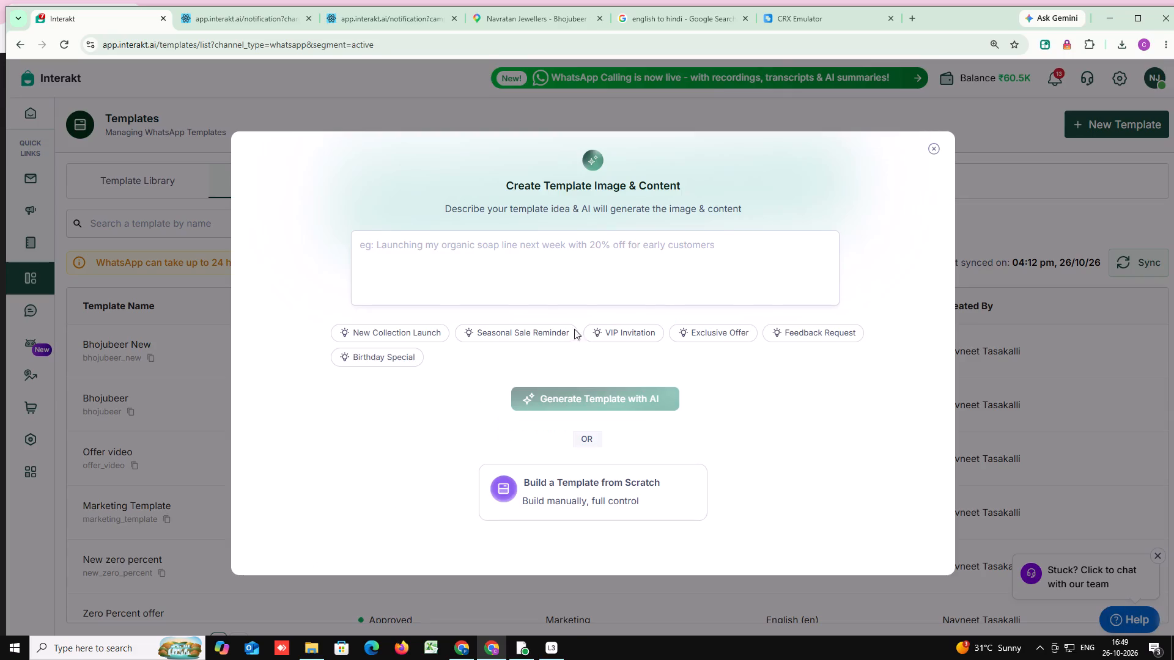
pyautogui.click(569, 499)
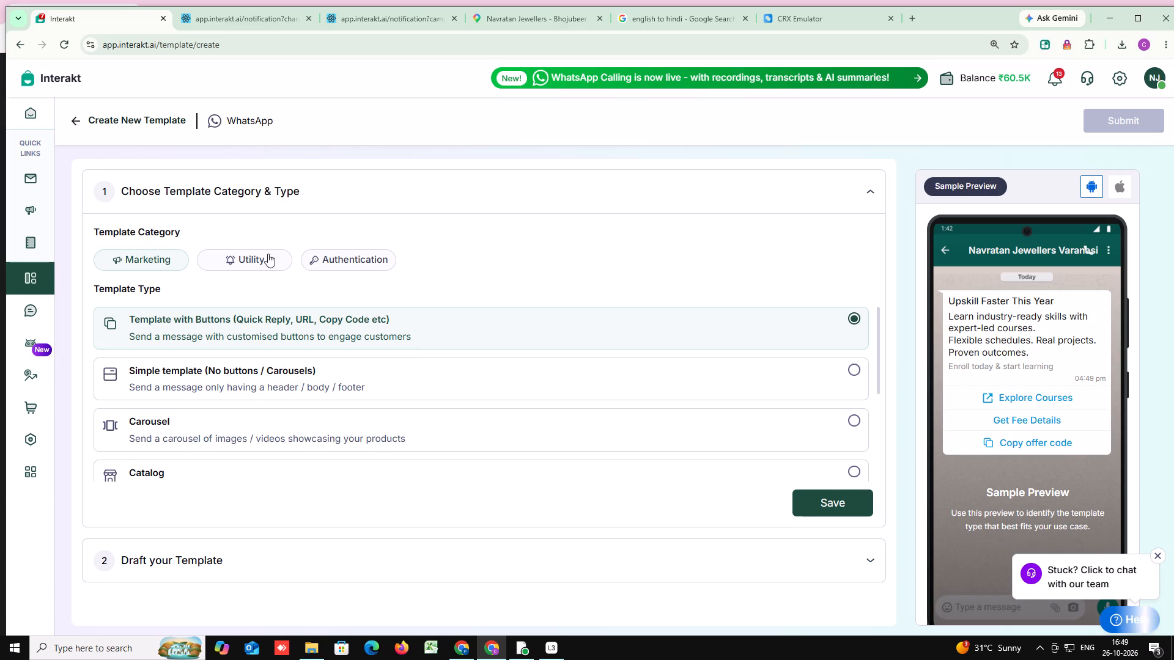
pyautogui.click(824, 505)
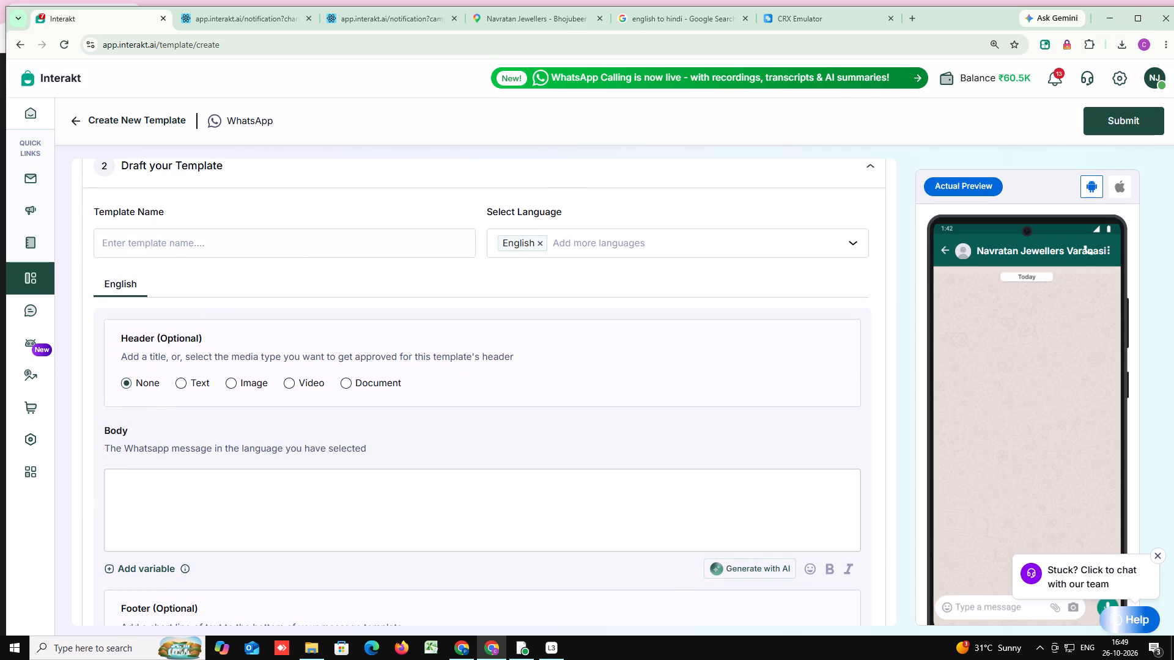
# Name the template "Bhojubeer ultra new" and set its header media type to Video.
pyautogui.click(184, 242)
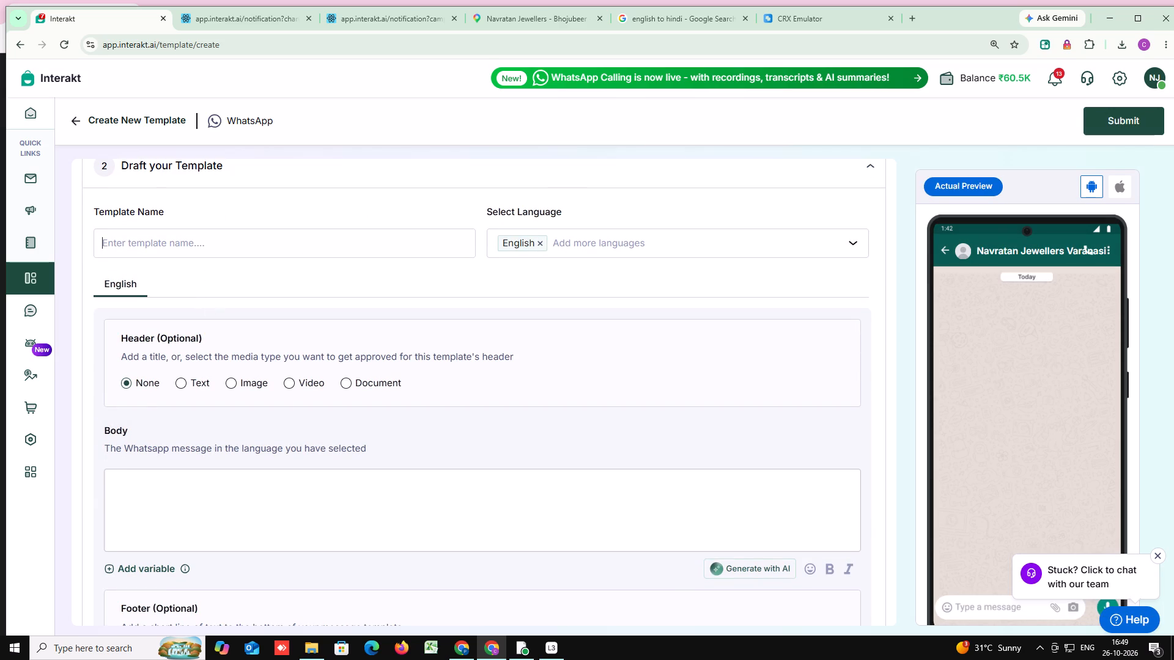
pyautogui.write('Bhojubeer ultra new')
pyautogui.click(289, 381)
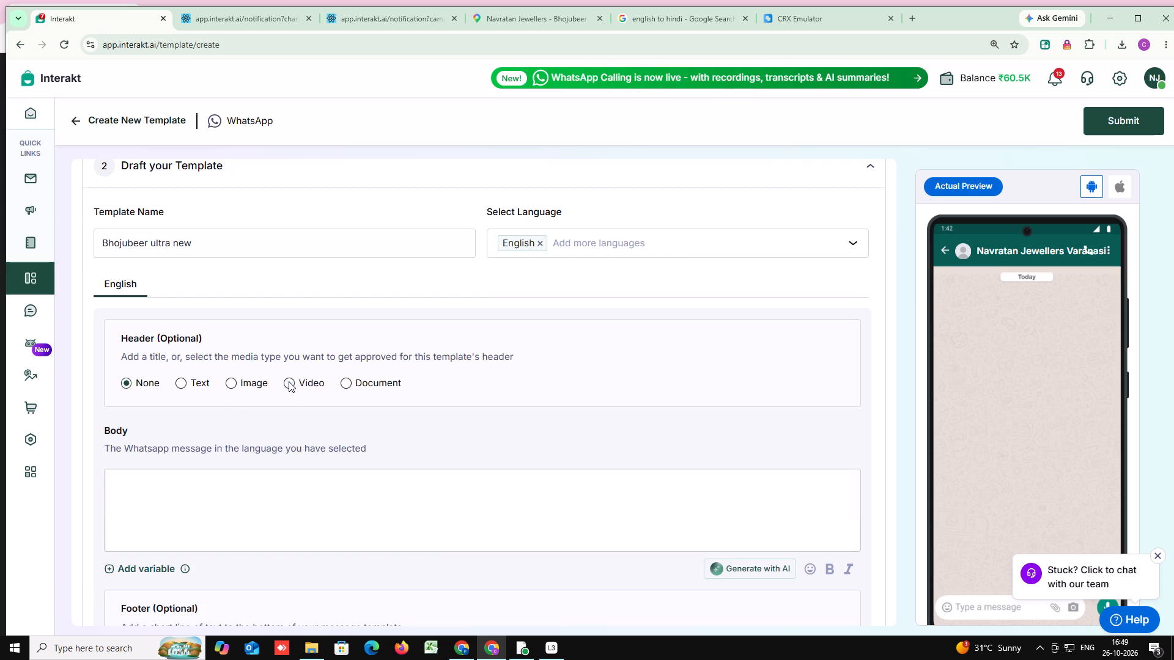
# Switch to File Explorer and open the Documents folder.
pyautogui.click(306, 653)
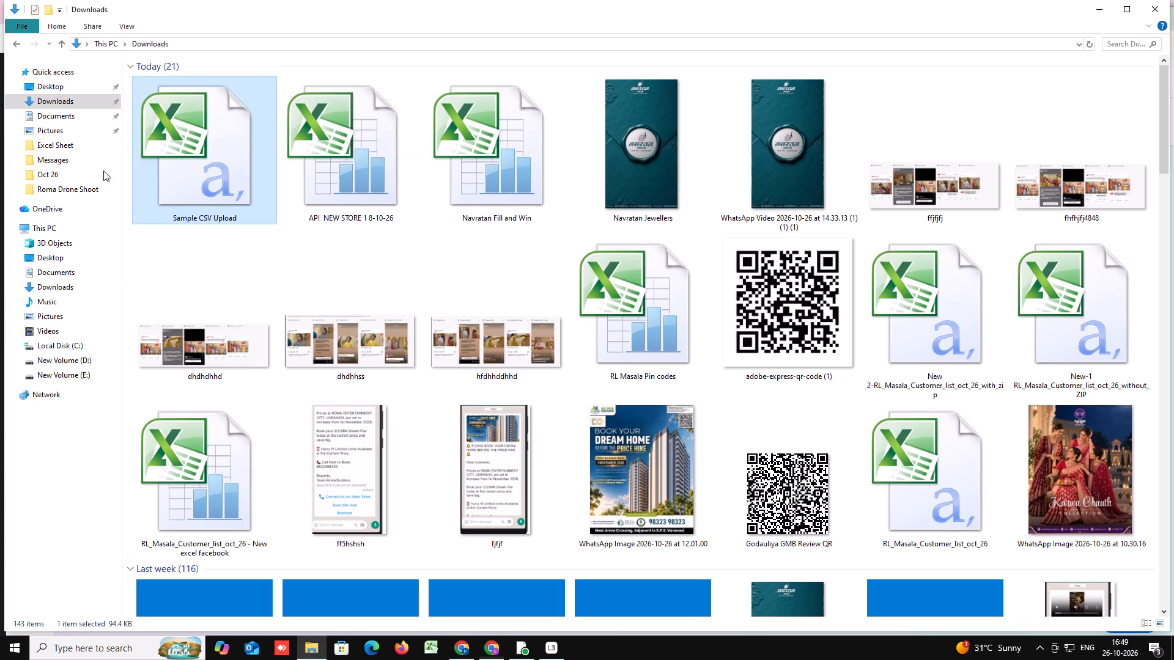
pyautogui.click(56, 100)
pyautogui.click(61, 120)
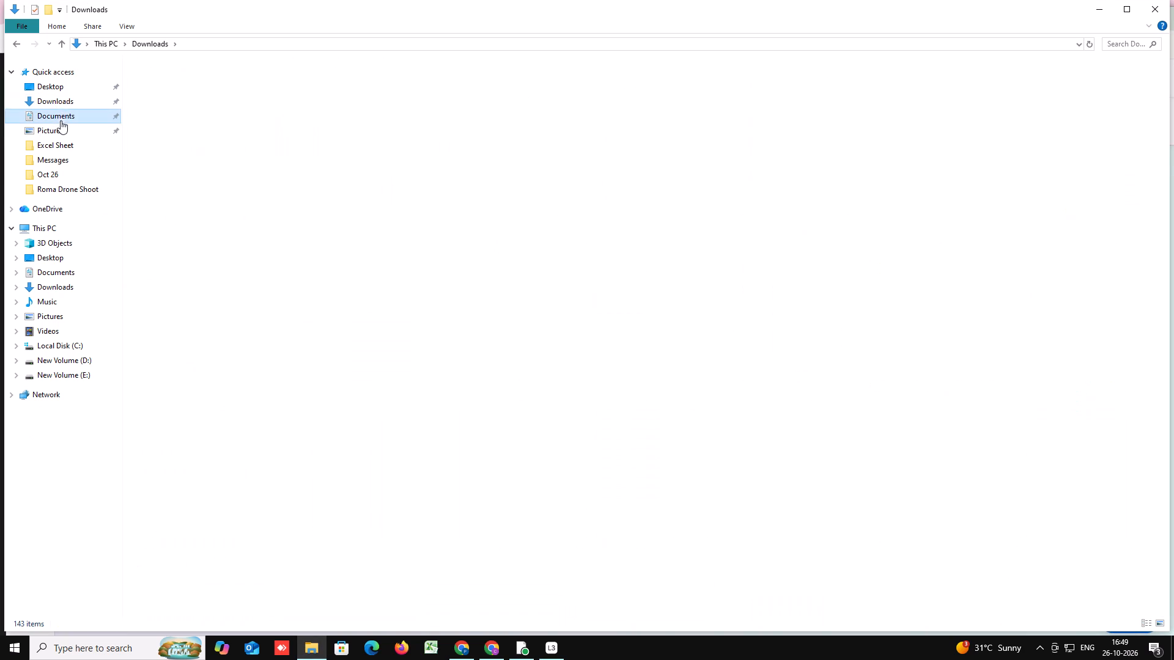
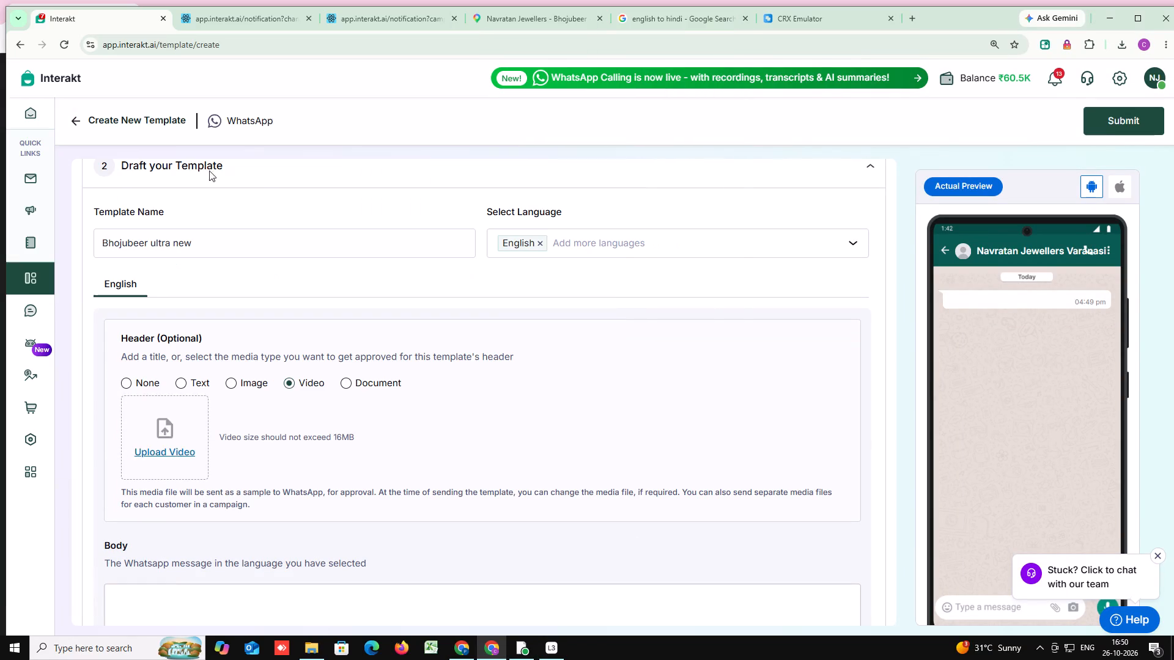
# Open the existing "Bhojubeer New" template from the active WhatsApp templates, keeping the new template draft open separately.
pyautogui.scroll(-4, 244, 384)
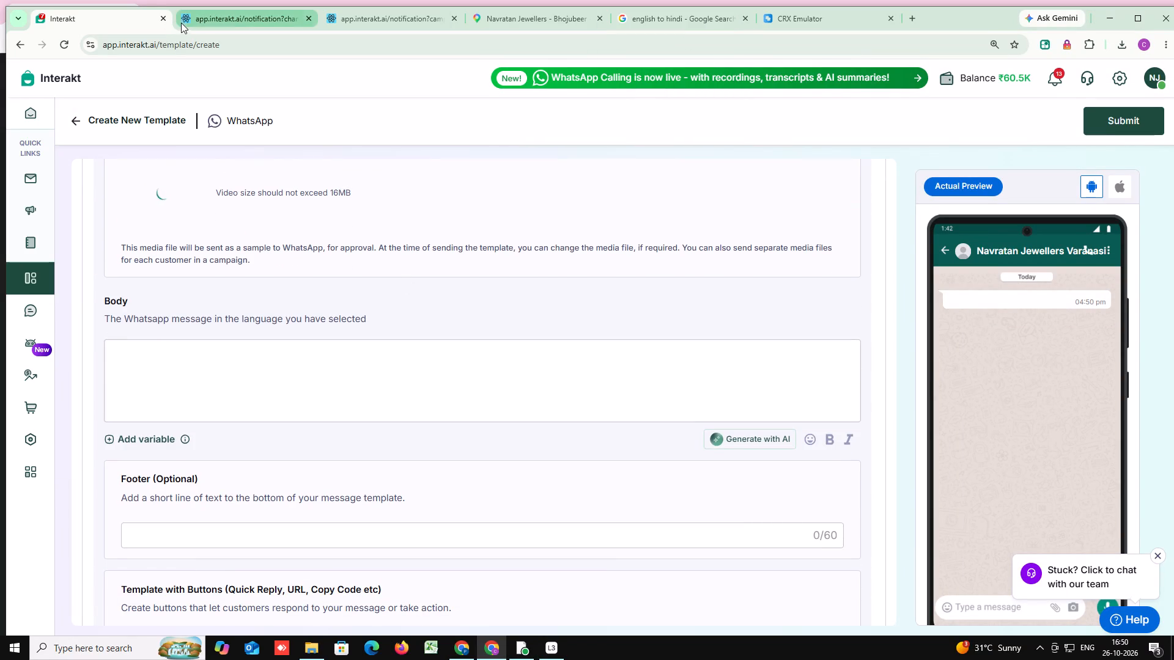
pyautogui.click(211, 16)
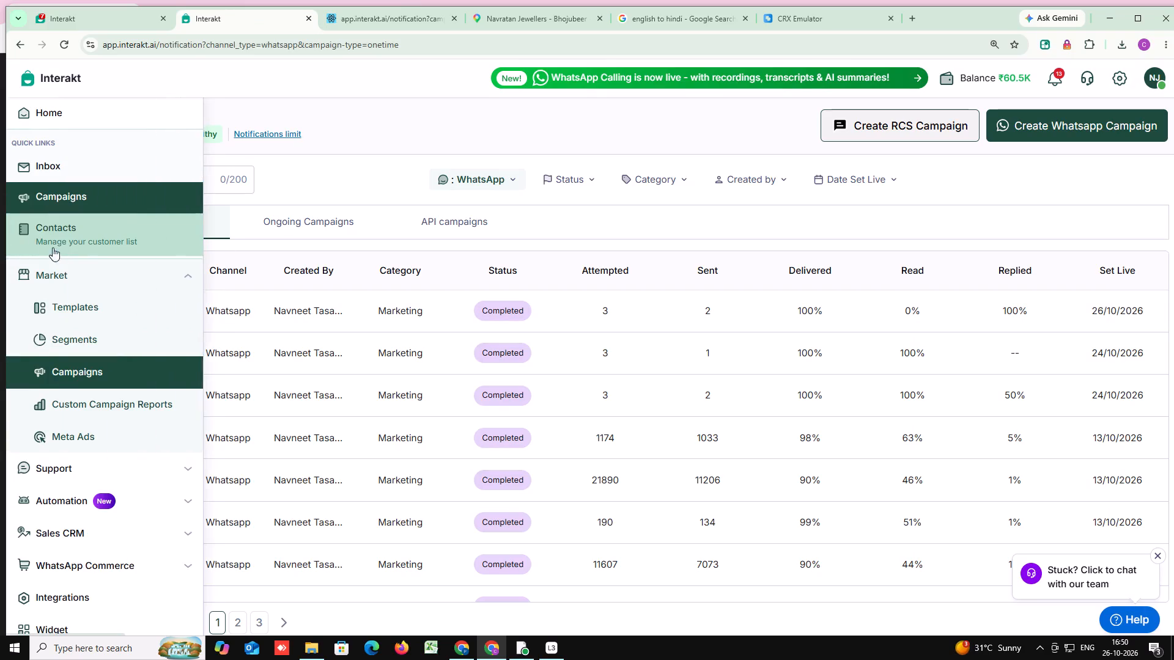
pyautogui.click(89, 300)
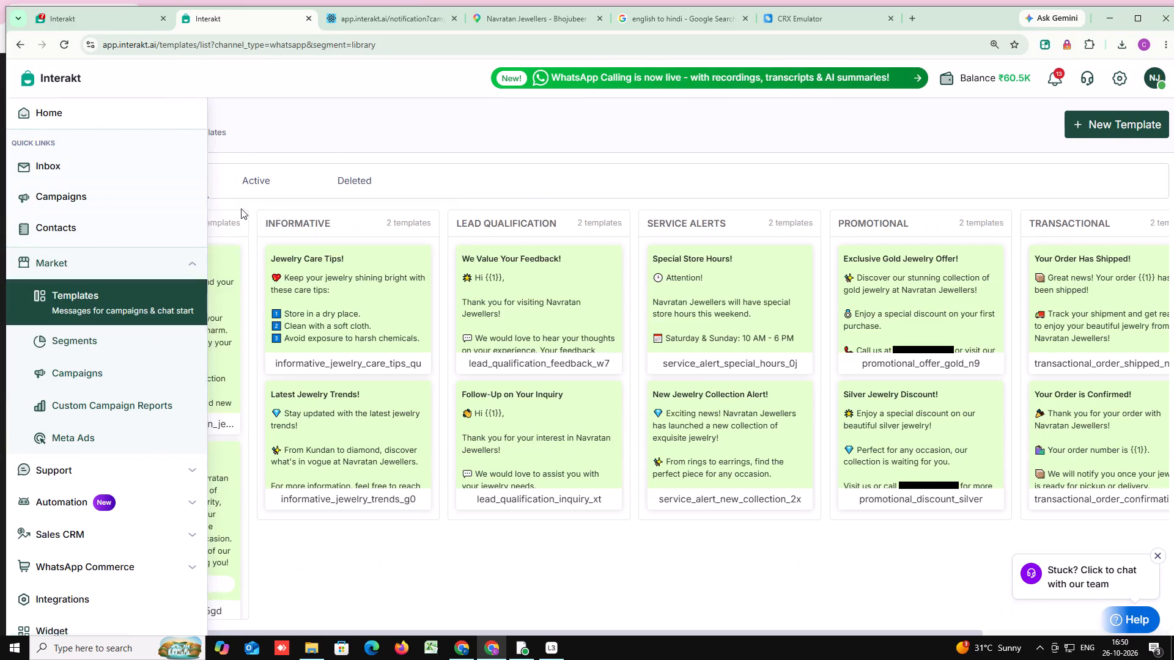
pyautogui.click(251, 186)
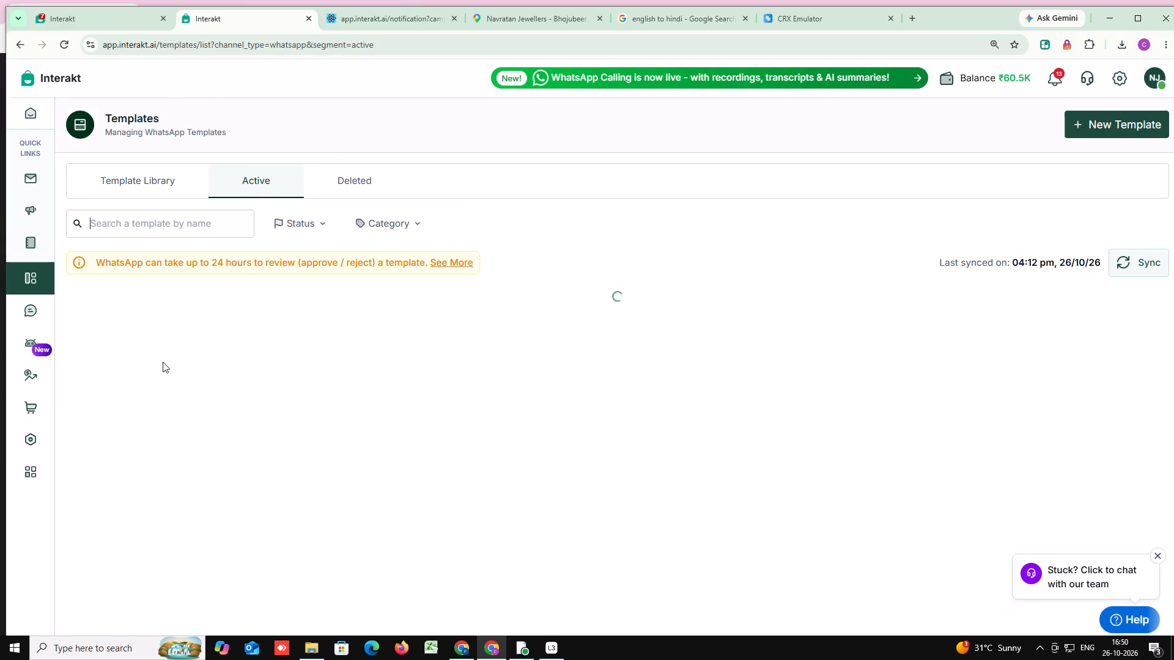
pyautogui.click(163, 362)
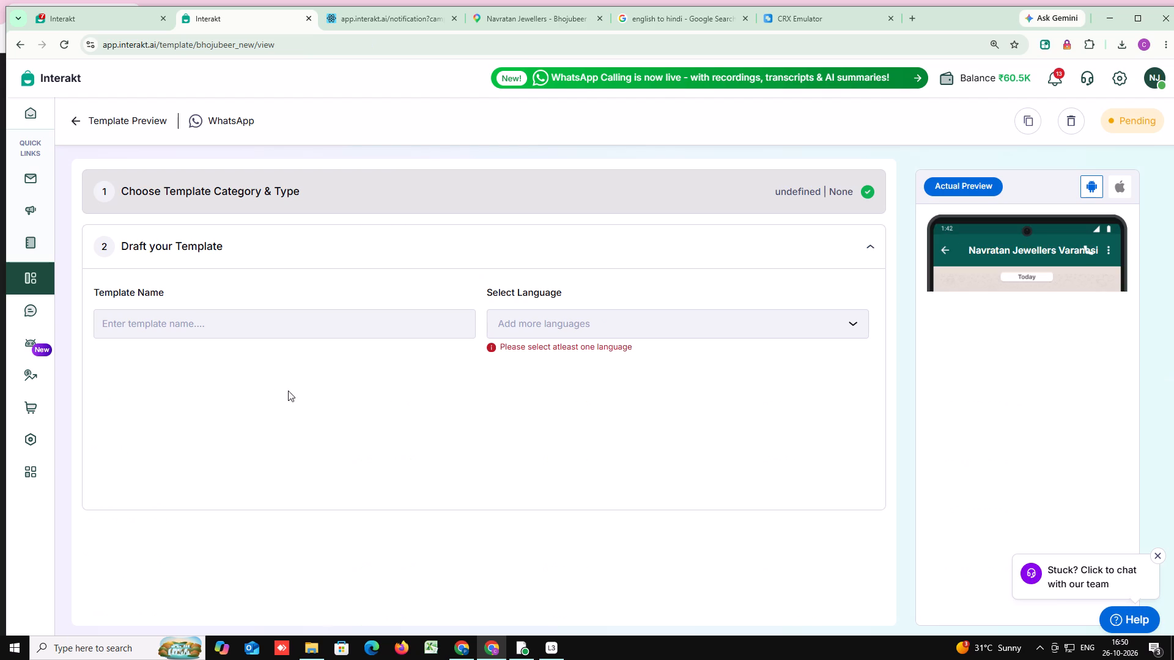
# Copy the entire Hindi body message of the "Bhojubeer New" template, from the opening line through the store address.
pyautogui.scroll(-2, 287, 372)
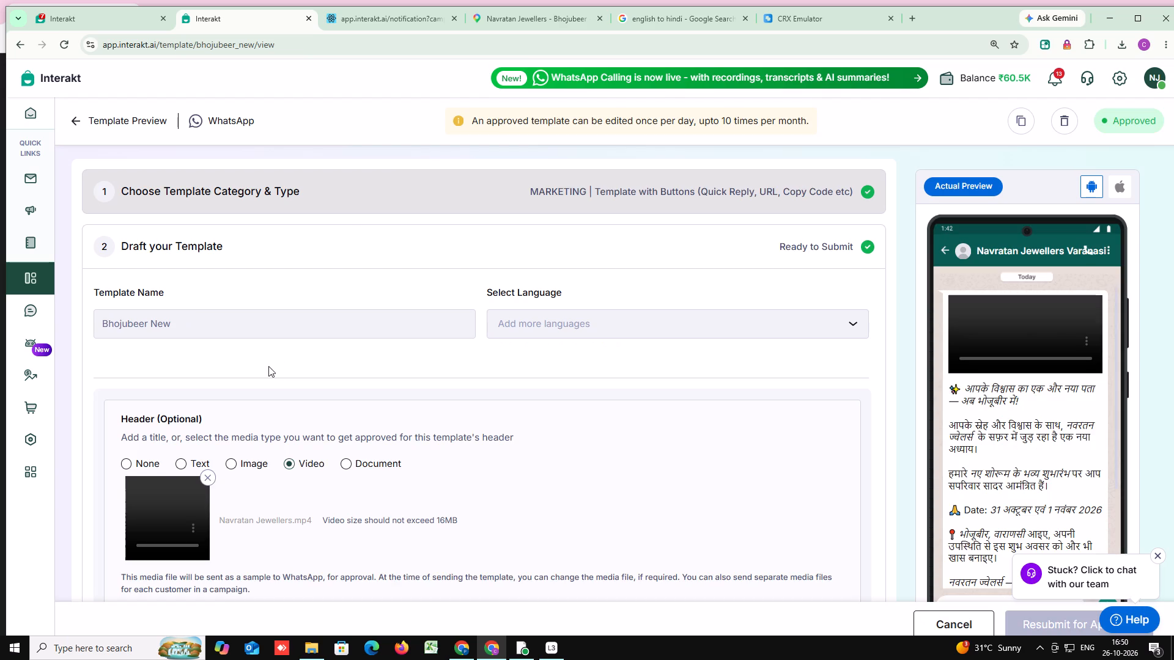
pyautogui.scroll(-5, 268, 408)
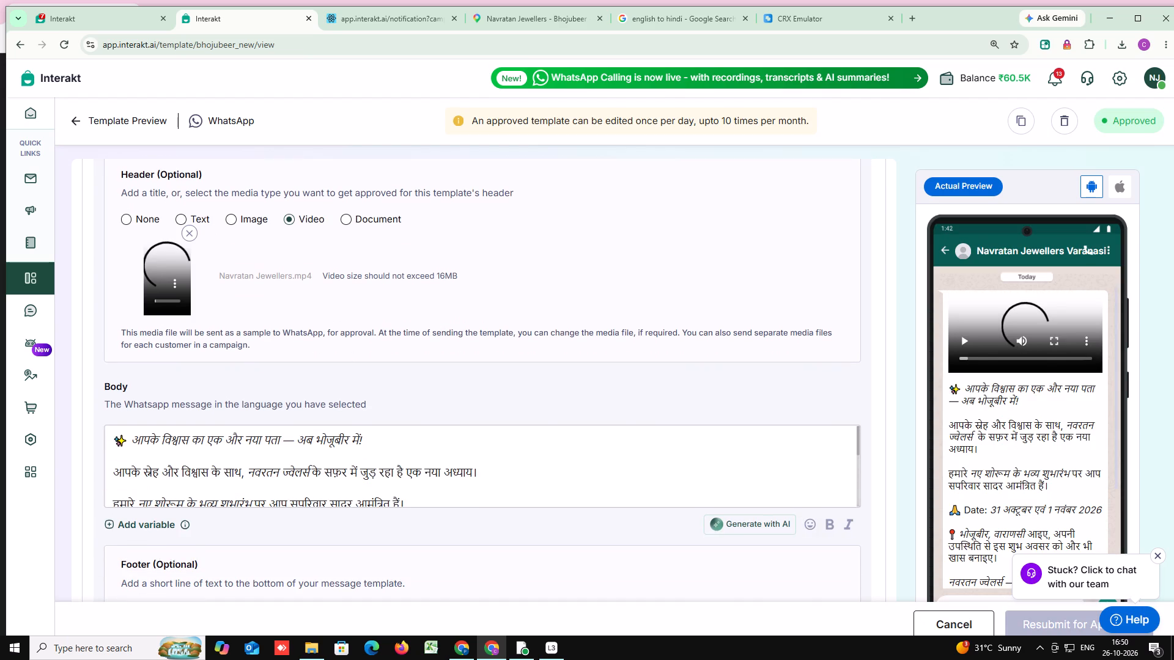
pyautogui.moveTo(116, 375); pyautogui.dragTo(162, 414)
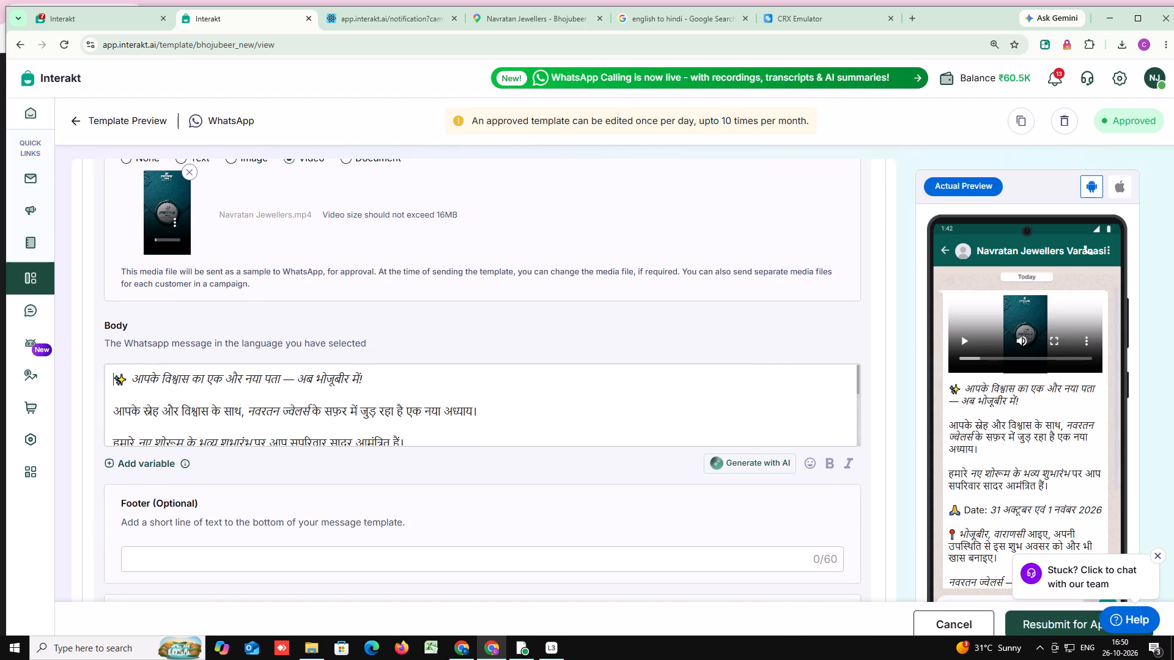
pyautogui.moveTo(162, 414); pyautogui.dragTo(270, 441)
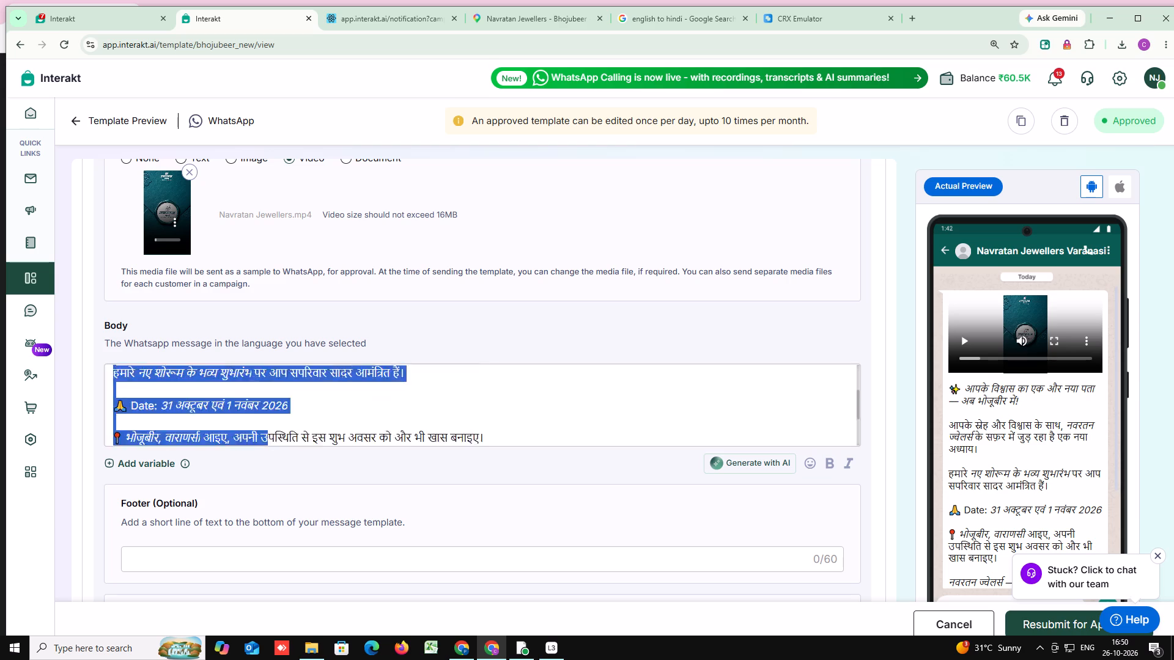
pyautogui.moveTo(270, 441); pyautogui.dragTo(558, 436)
pyautogui.rightClick(260, 395)
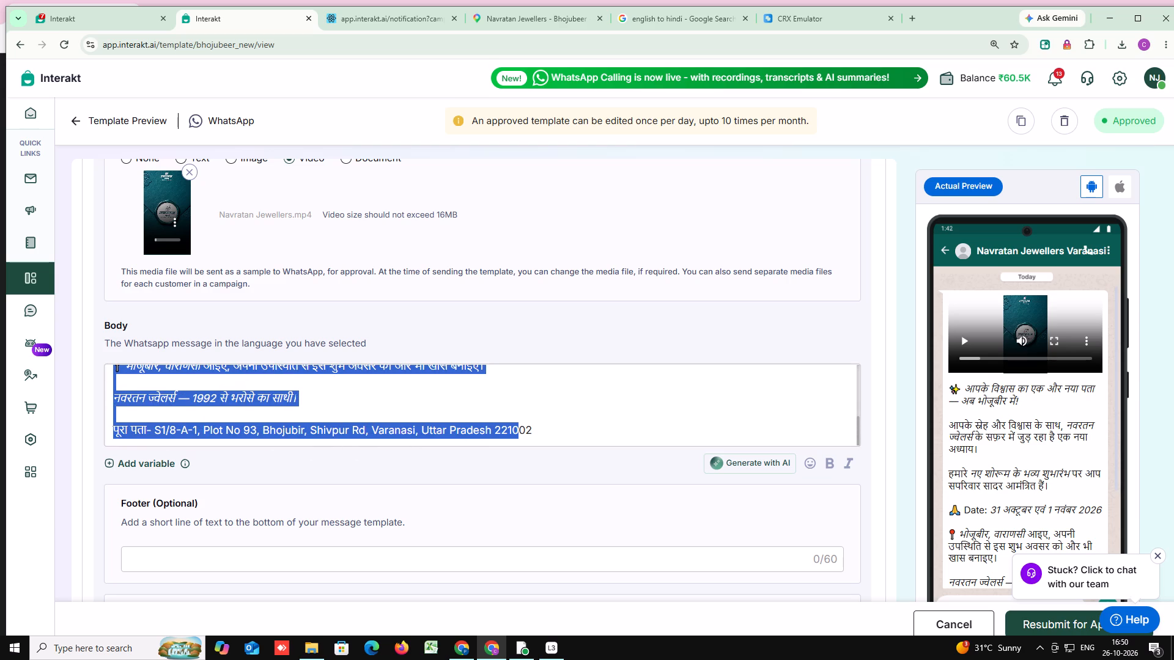
pyautogui.click(325, 147)
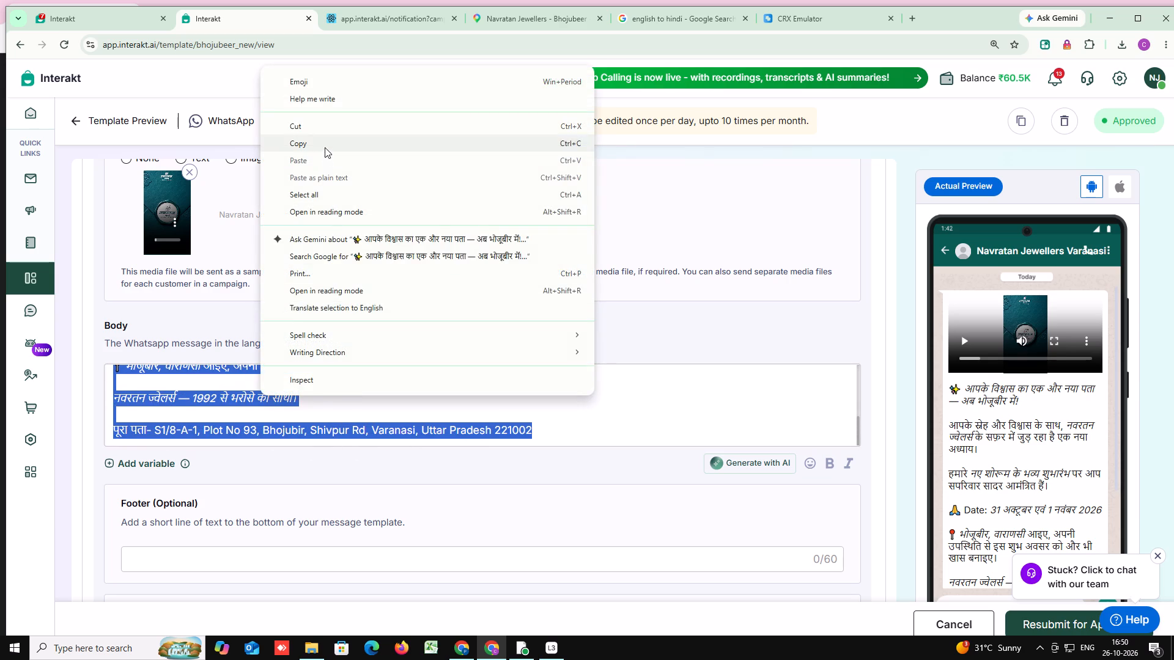
# Paste the copied Hindi message into the body of the new "Bhojubeer ultra new" template.
pyautogui.click(96, 20)
pyautogui.click(150, 368)
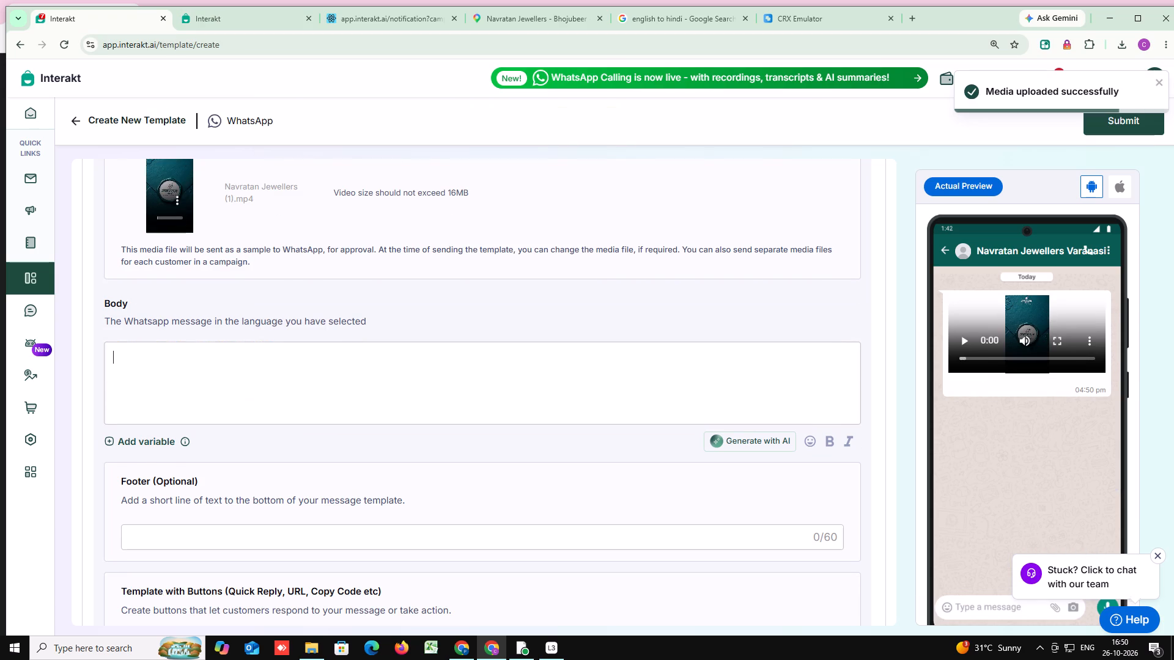
pyautogui.rightClick(152, 360)
pyautogui.click(177, 220)
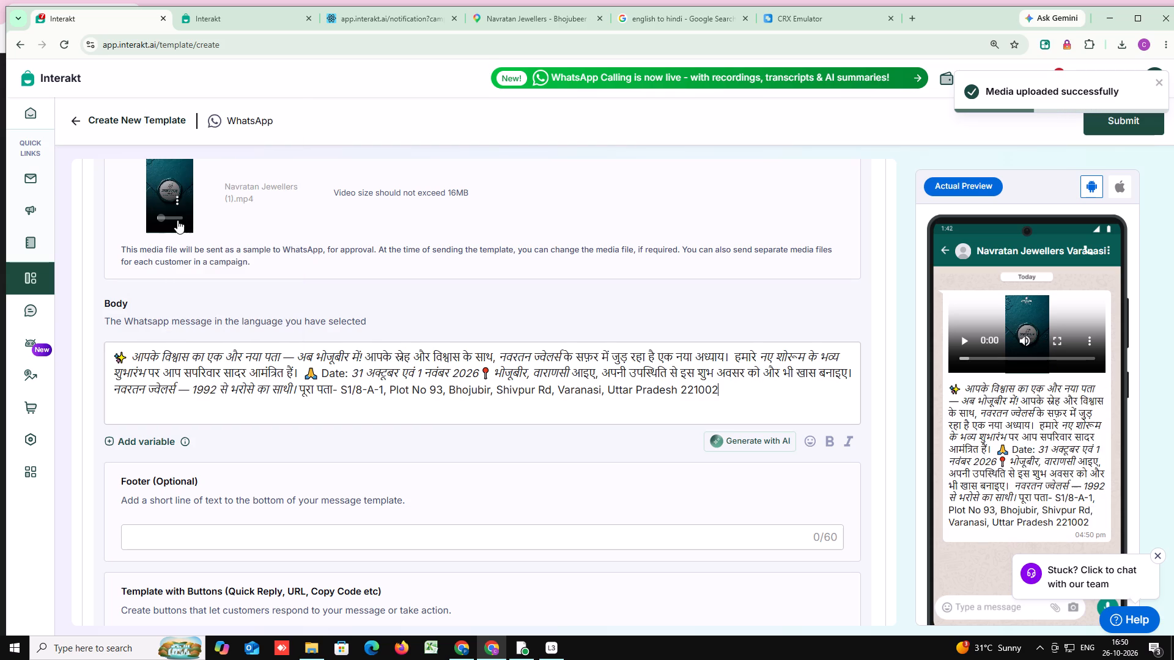
# Insert blank lines in the body after the opening line "अब भोजूबीर में!" and after the sentence ending "एक नया अध्याय।".
pyautogui.click(365, 357)
pyautogui.press('Return')
pyautogui.click(373, 356)
pyautogui.press('Return')
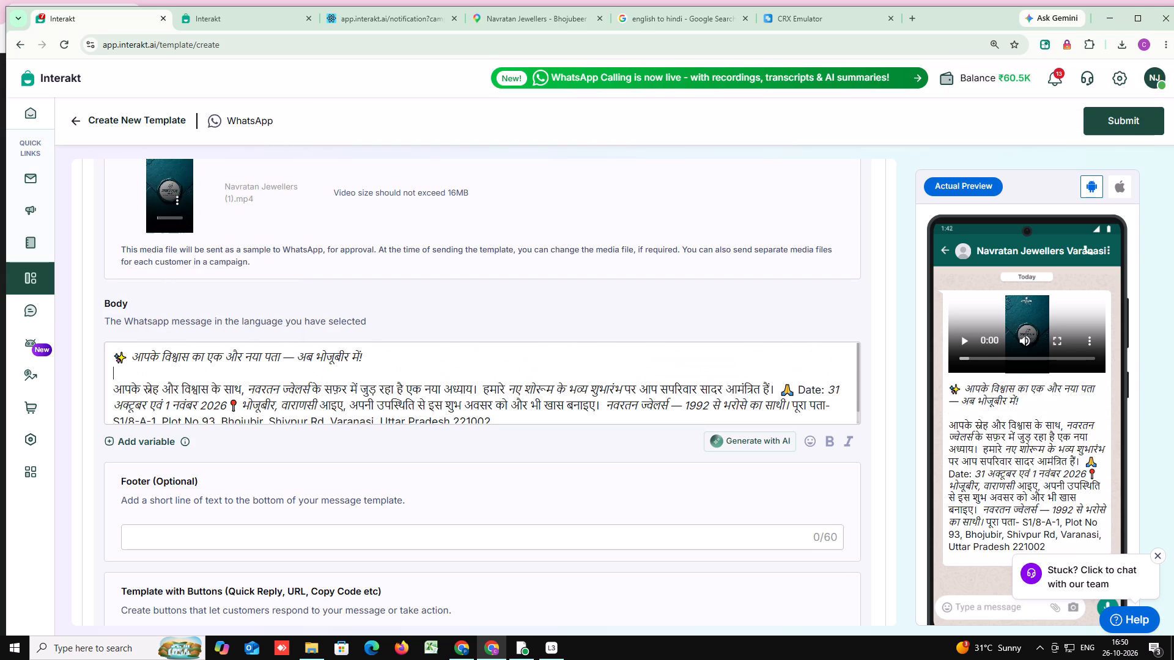
pyautogui.click(480, 388)
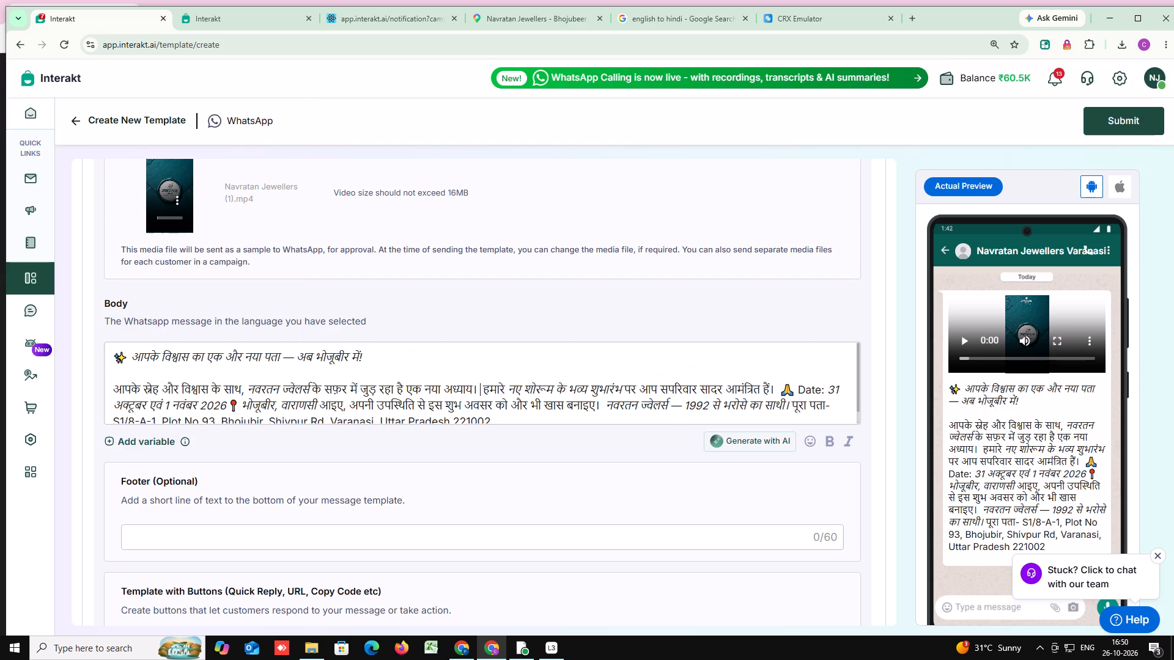
pyautogui.press('Return')
pyautogui.click(482, 391)
pyautogui.press('Return')
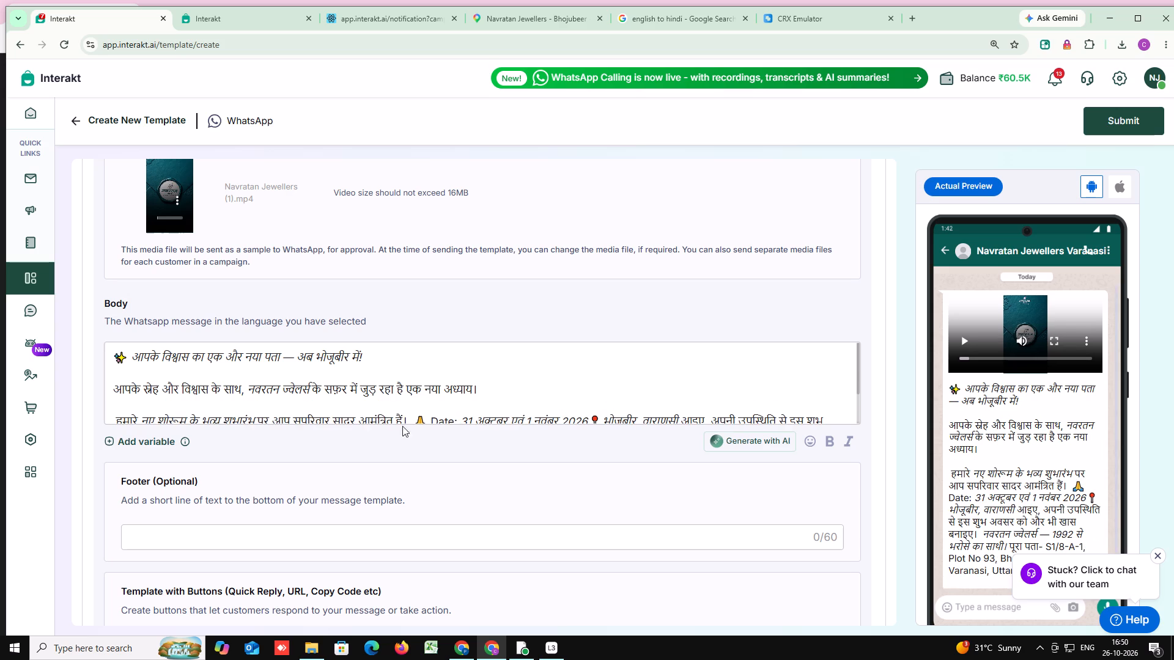
# Separate the "Date:" line and the "भोजूबीर, वाराणसी" line into their own paragraphs with blank lines before each.
pyautogui.scroll(-1, 404, 419)
pyautogui.click(412, 376)
pyautogui.press('Return')
pyautogui.click(421, 375)
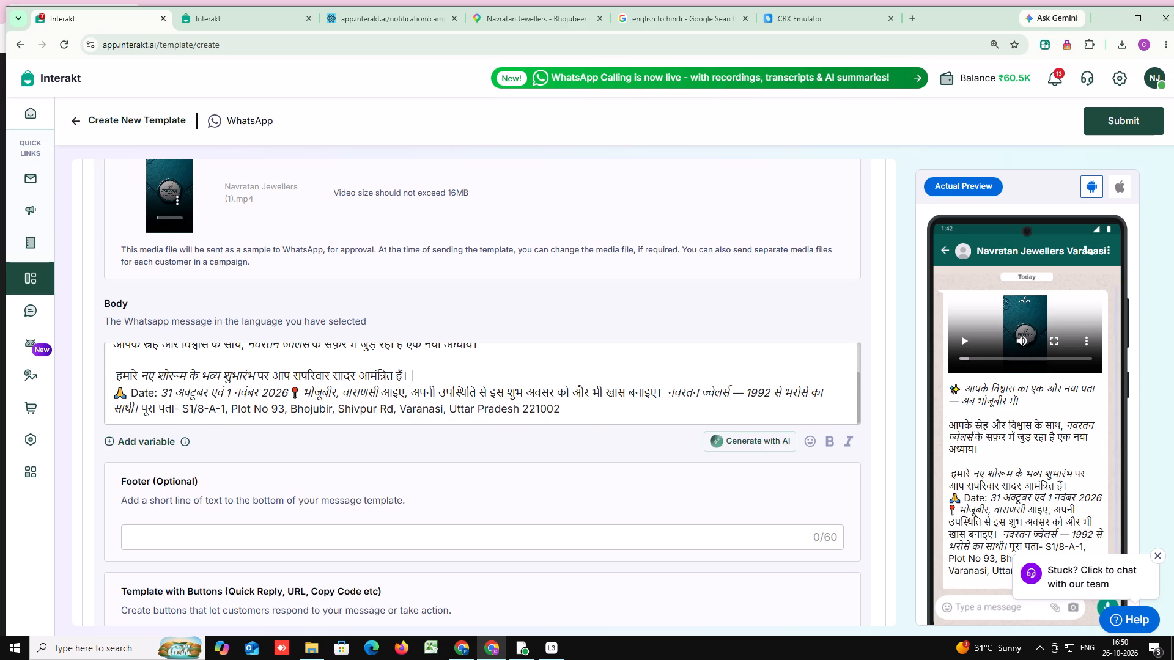
pyautogui.press('Return')
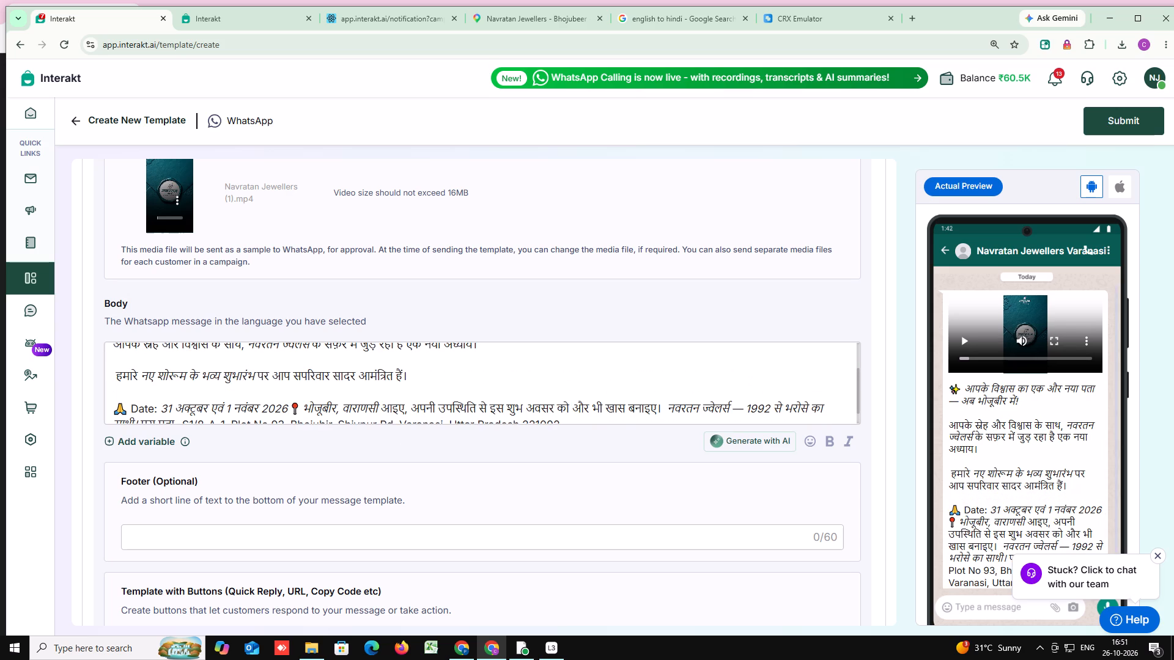
pyautogui.click(292, 407)
pyautogui.press('Return')
pyautogui.click(298, 408)
pyautogui.press('Return')
# Put the "नवरतन ज्वेलर्स — 1992 से भरोसे का साथी।" tagline and the "पूरा पता" address in separate paragraphs with blank lines.
pyautogui.scroll(-1, 311, 398)
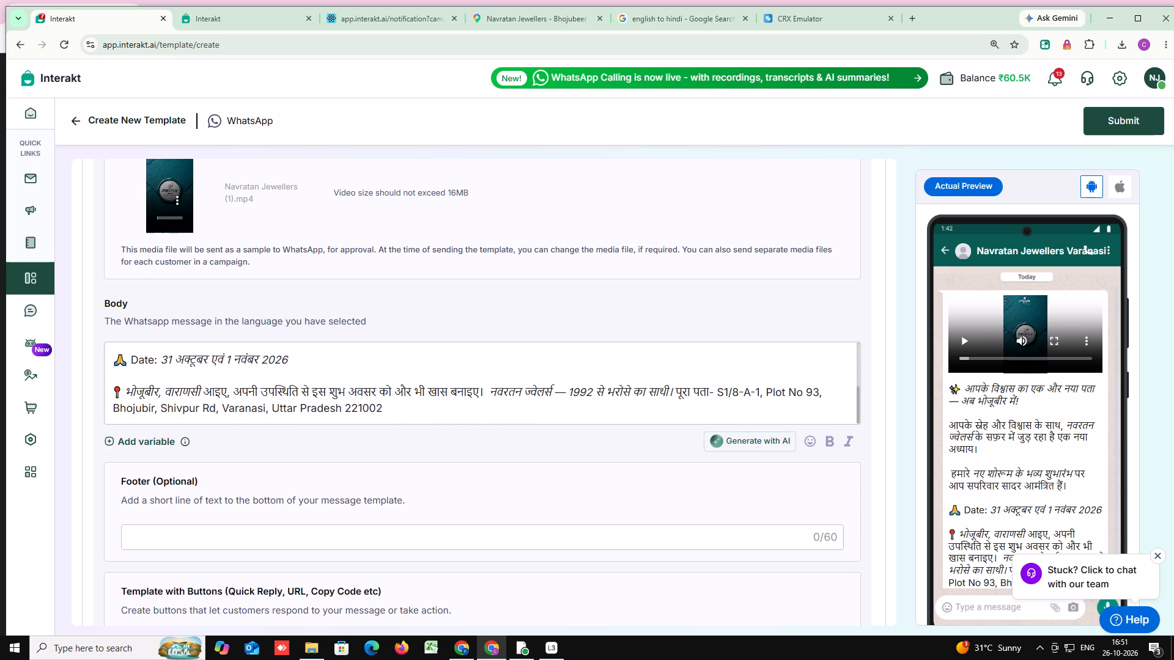
pyautogui.click(492, 389)
pyautogui.press('Return')
pyautogui.click(497, 389)
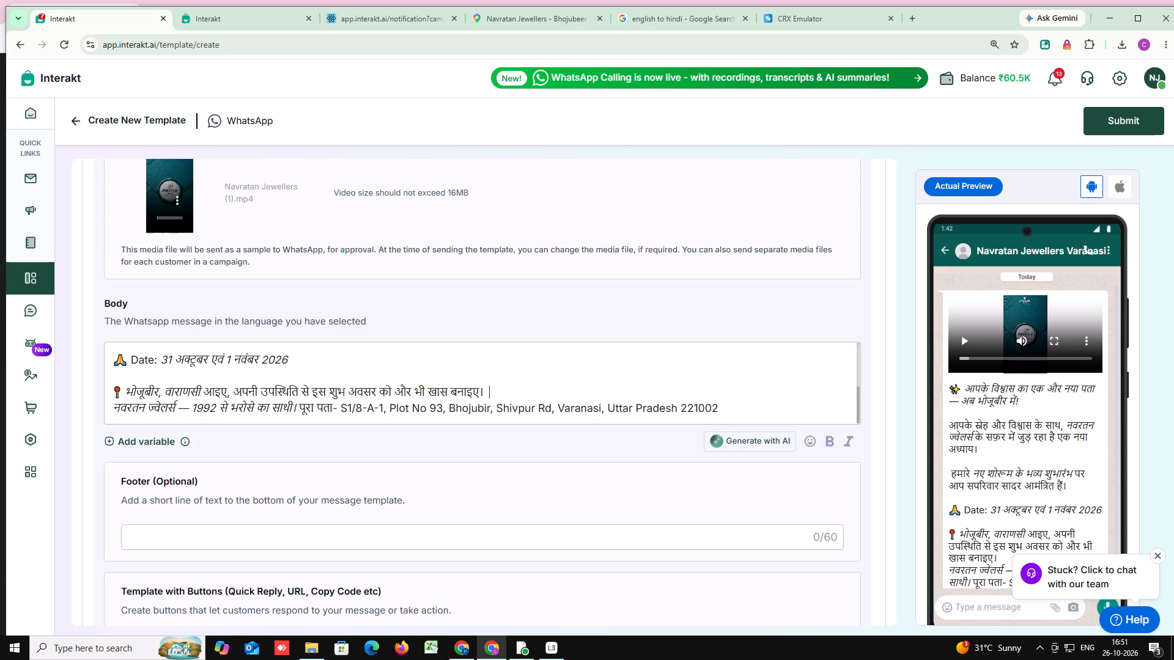
pyautogui.press('Return')
pyautogui.scroll(-1, 497, 389)
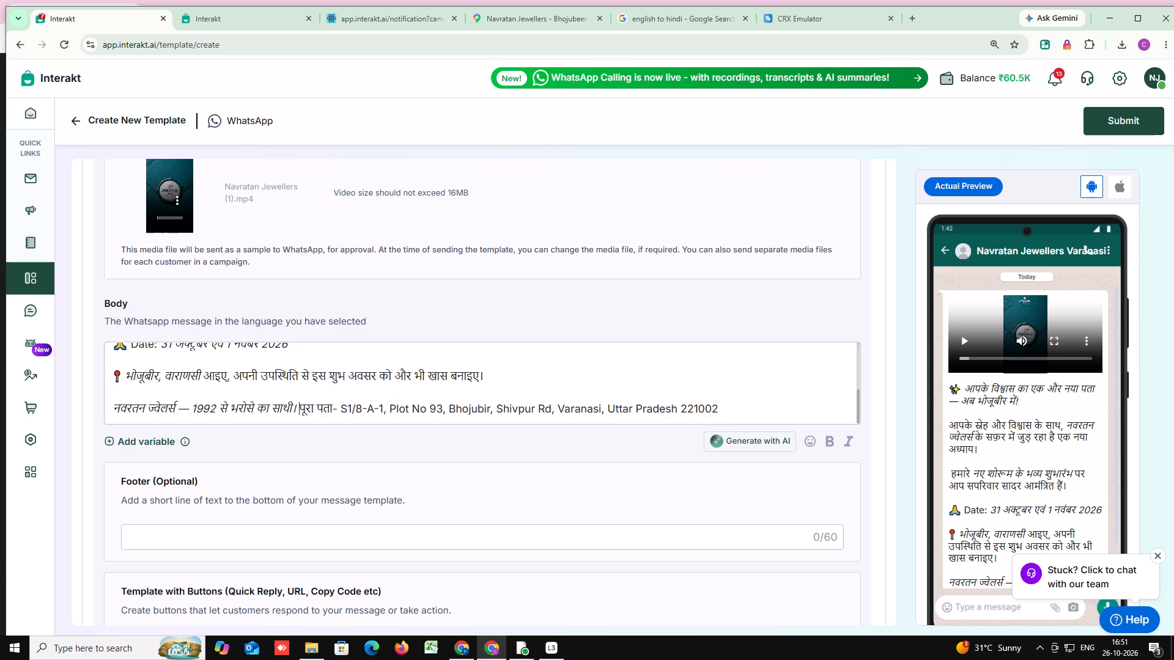
pyautogui.click(301, 408)
pyautogui.press('Return')
pyautogui.click(330, 408)
pyautogui.press('Return')
# Enable quick replies in the new template and set the first one to "Book Store Visit", matching the "Bhojubeer New" template.
pyautogui.scroll(-1, 346, 396)
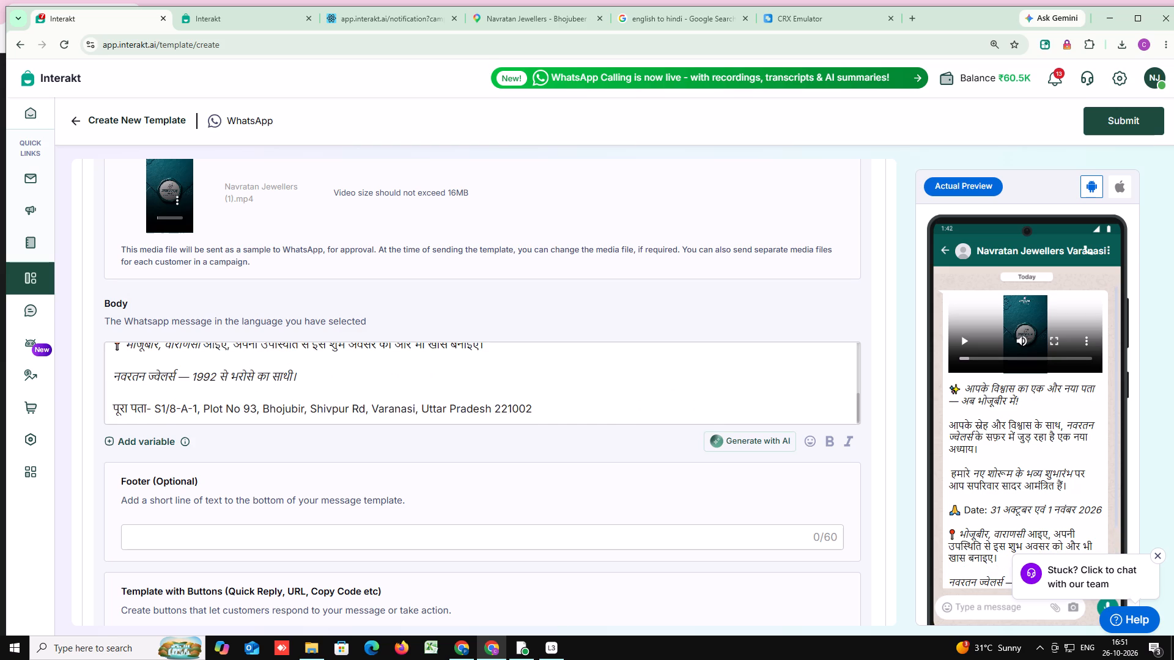
pyautogui.scroll(-6, 349, 396)
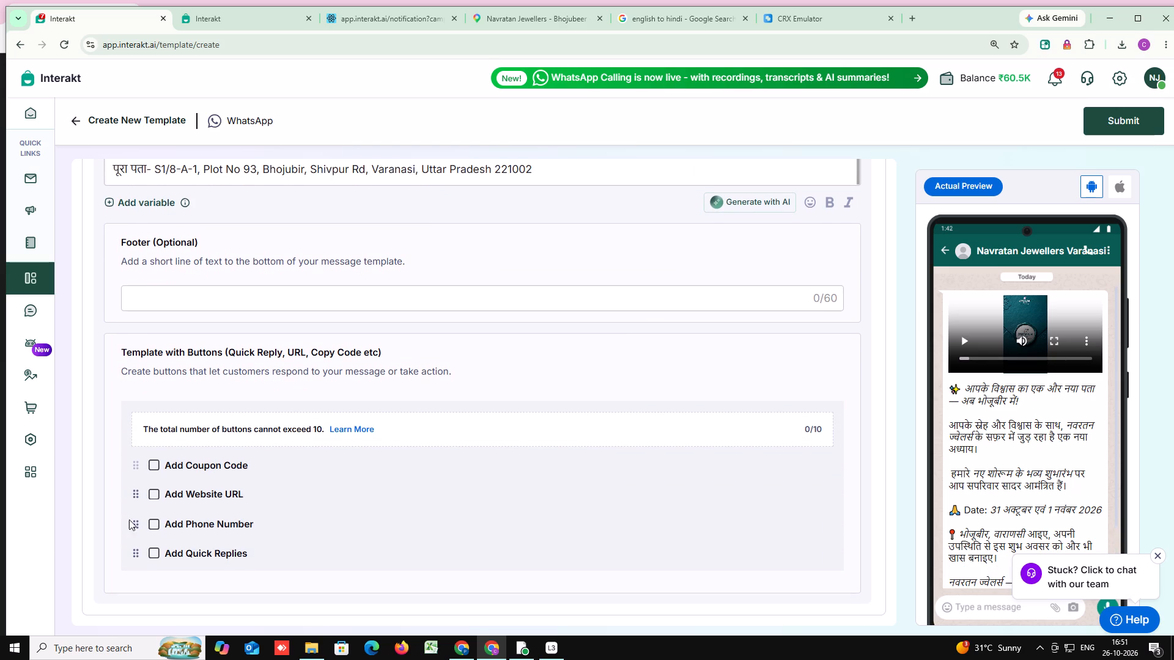
pyautogui.click(155, 553)
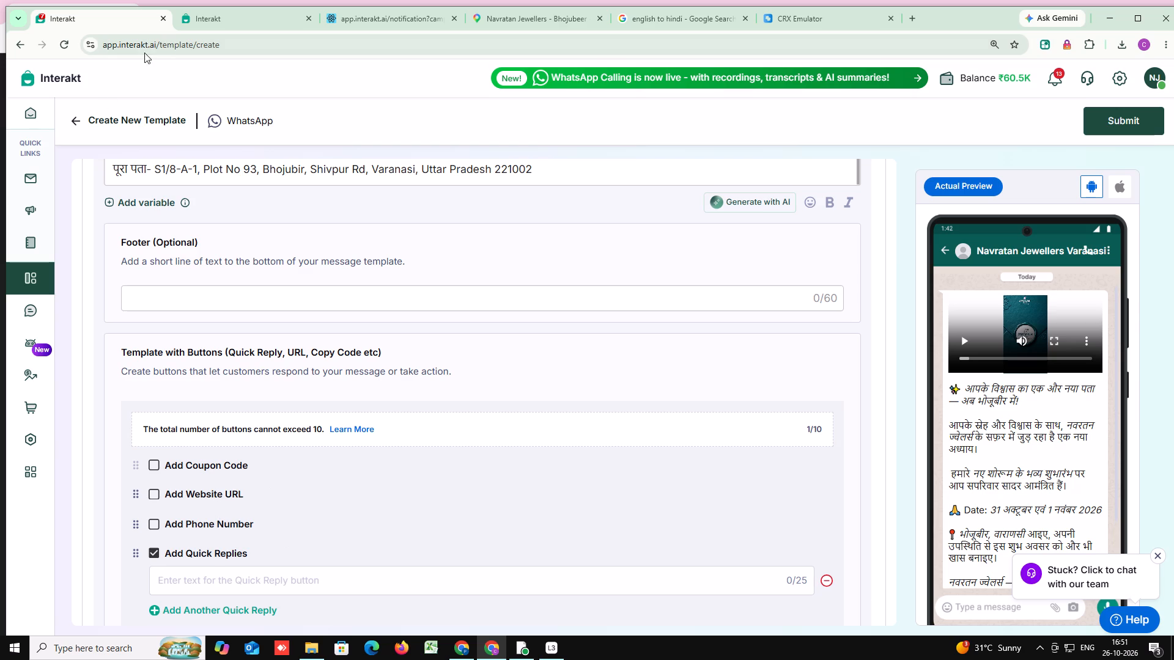
pyautogui.click(214, 18)
pyautogui.scroll(-7, 290, 392)
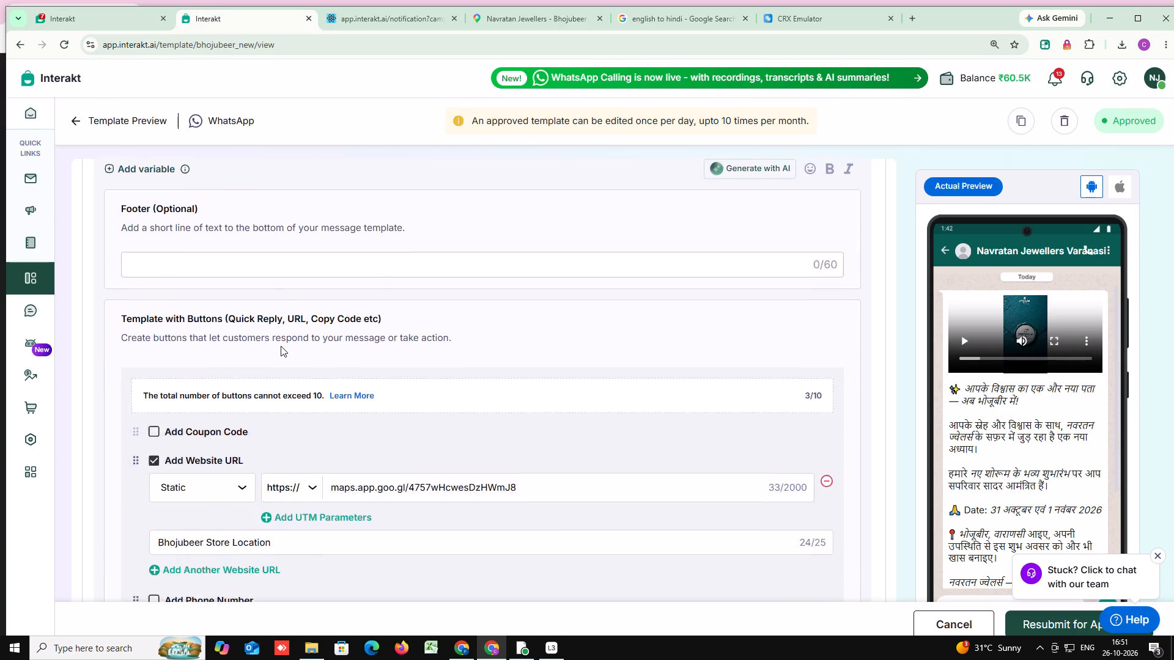
pyautogui.scroll(-2, 278, 339)
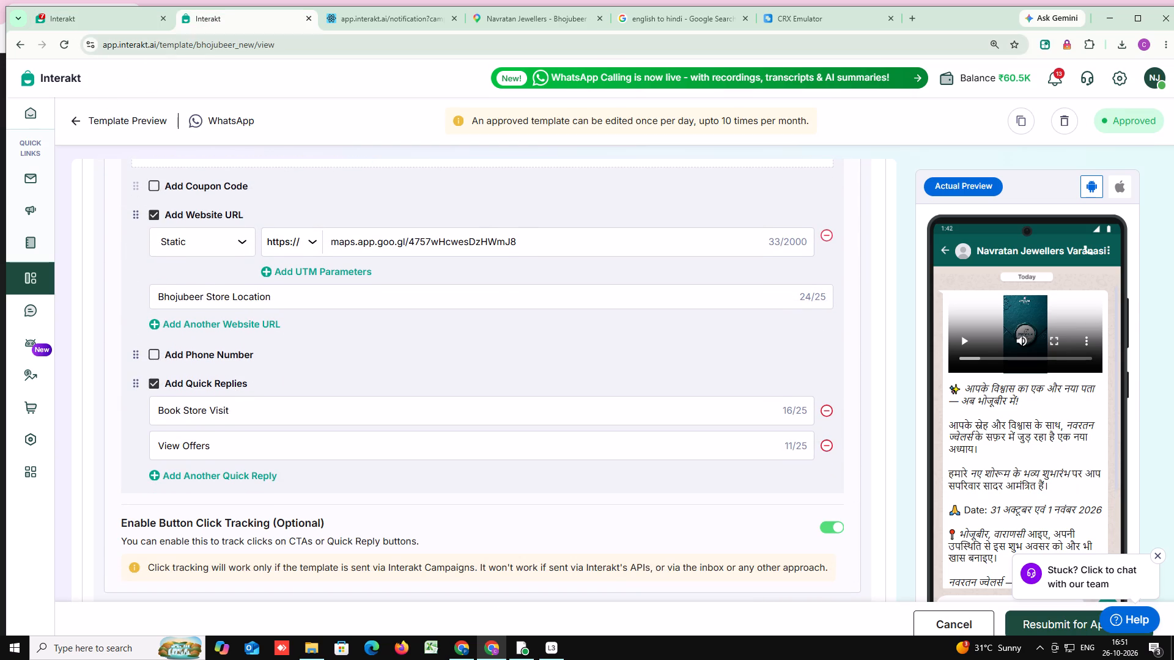
pyautogui.click(114, 20)
pyautogui.scroll(-1, 226, 588)
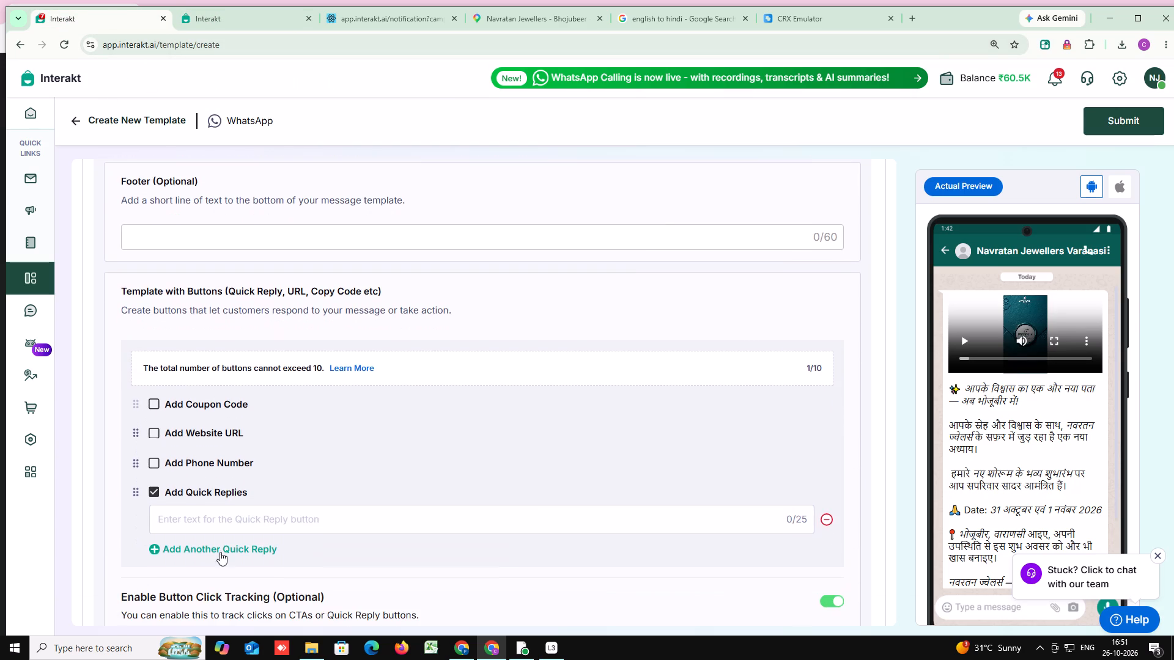
pyautogui.click(217, 522)
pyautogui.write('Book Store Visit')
# Add a second quick reply with the text "View Offers".
pyautogui.click(210, 546)
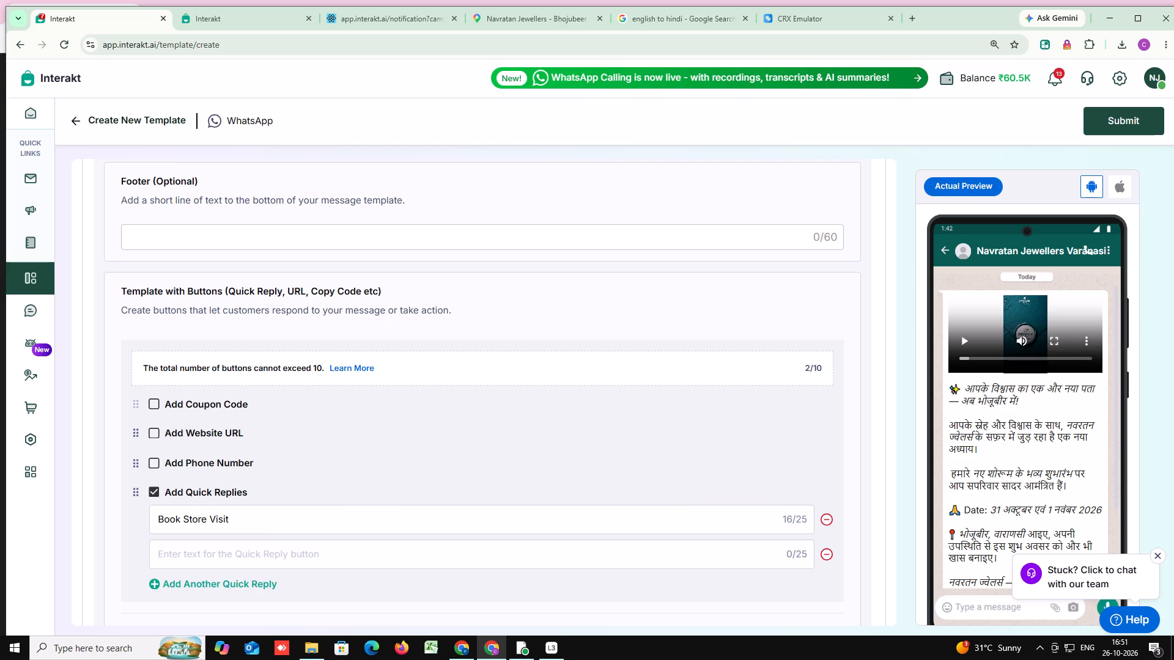
pyautogui.click(211, 551)
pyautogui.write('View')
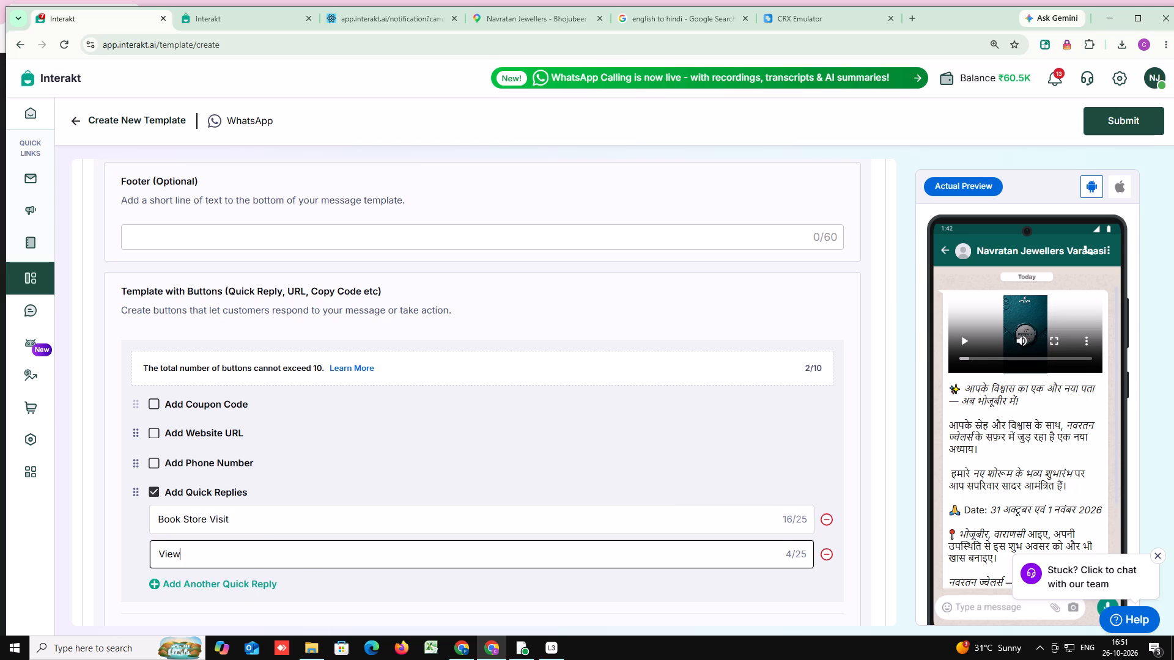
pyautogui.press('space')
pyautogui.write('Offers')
# Add a website URL button labelled "Bhojubeer Store Location", using the "Bhojubeer New" template's website button as reference.
pyautogui.click(154, 438)
pyautogui.click(242, 21)
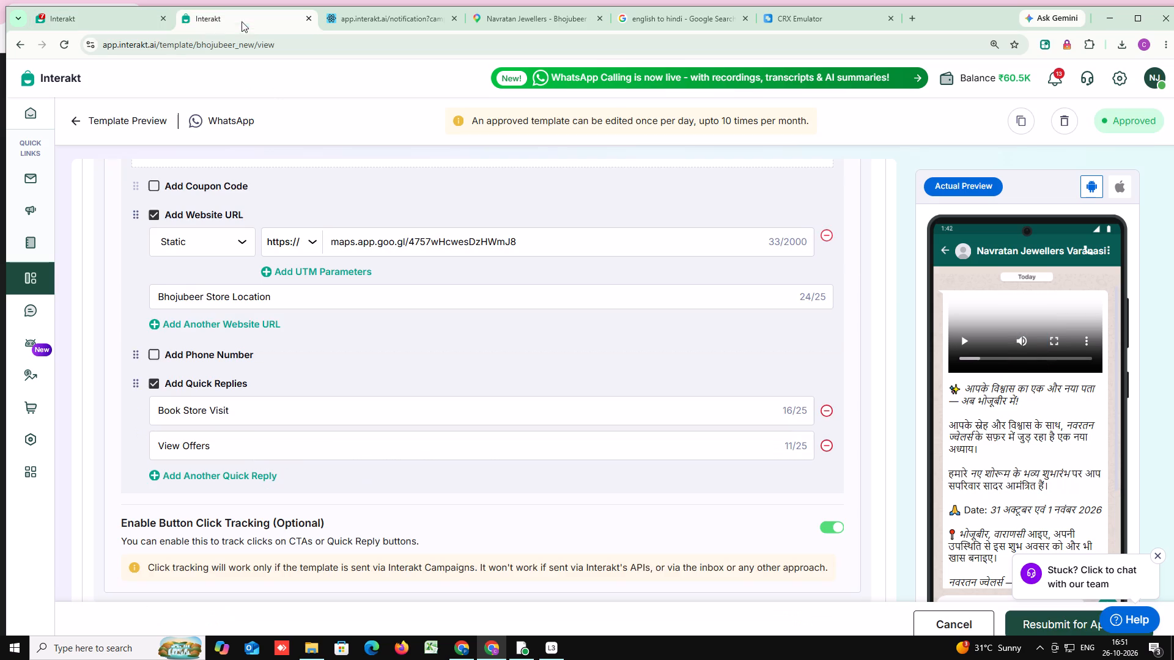
pyautogui.moveTo(523, 241); pyautogui.dragTo(367, 241)
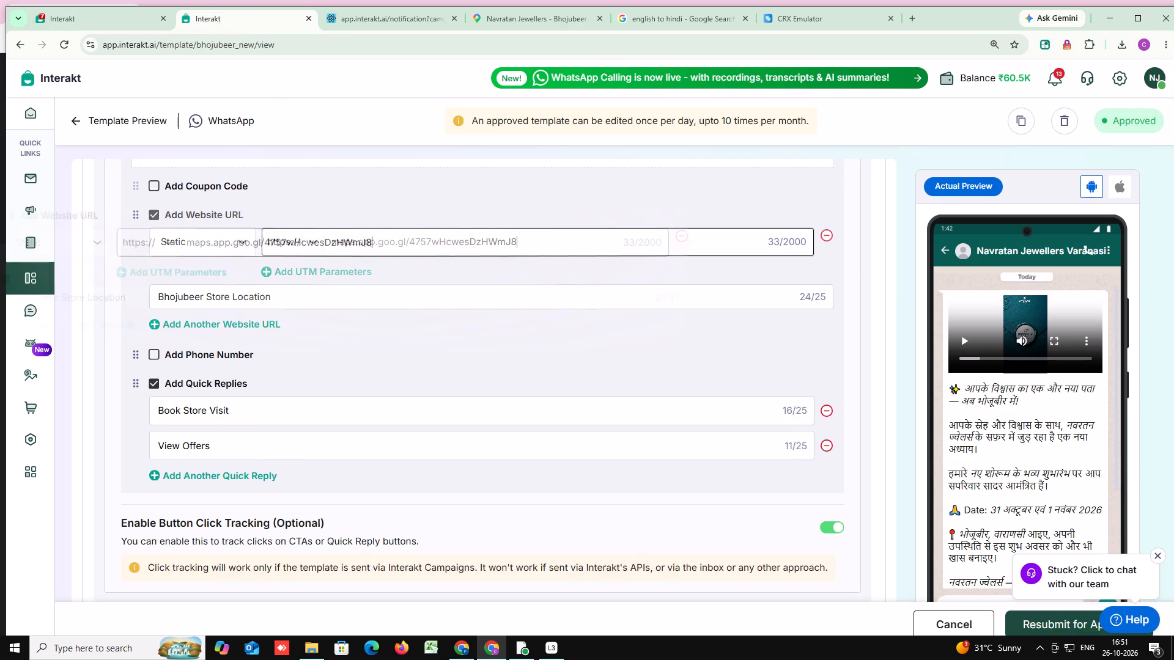
pyautogui.moveTo(367, 241); pyautogui.dragTo(356, 241)
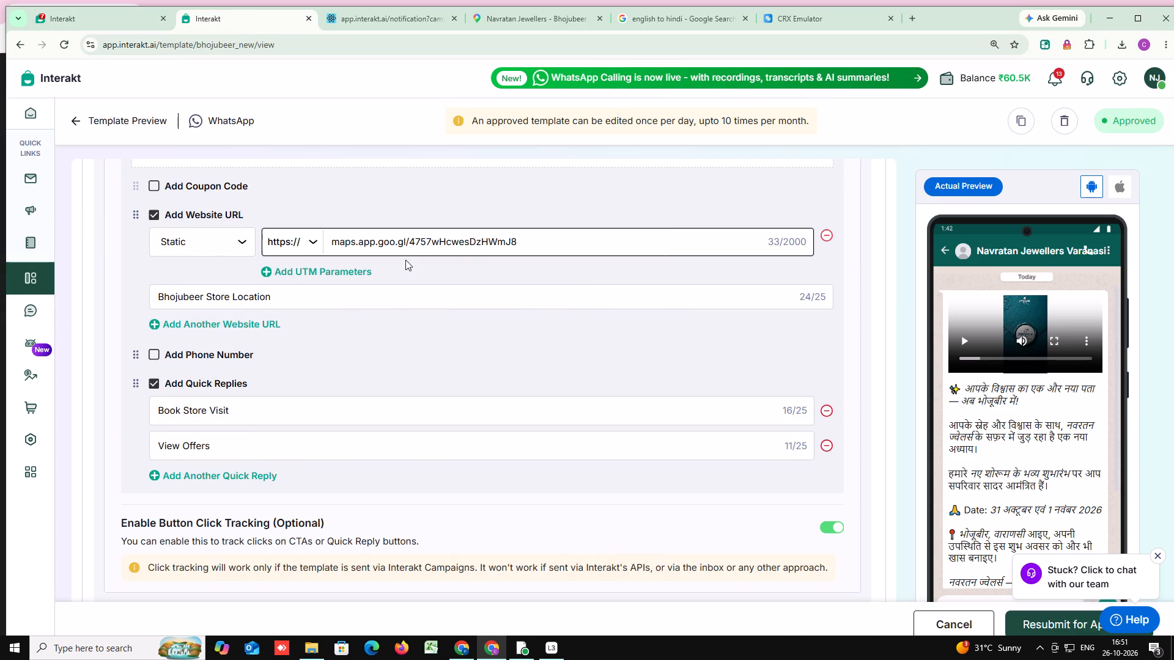
pyautogui.click(96, 15)
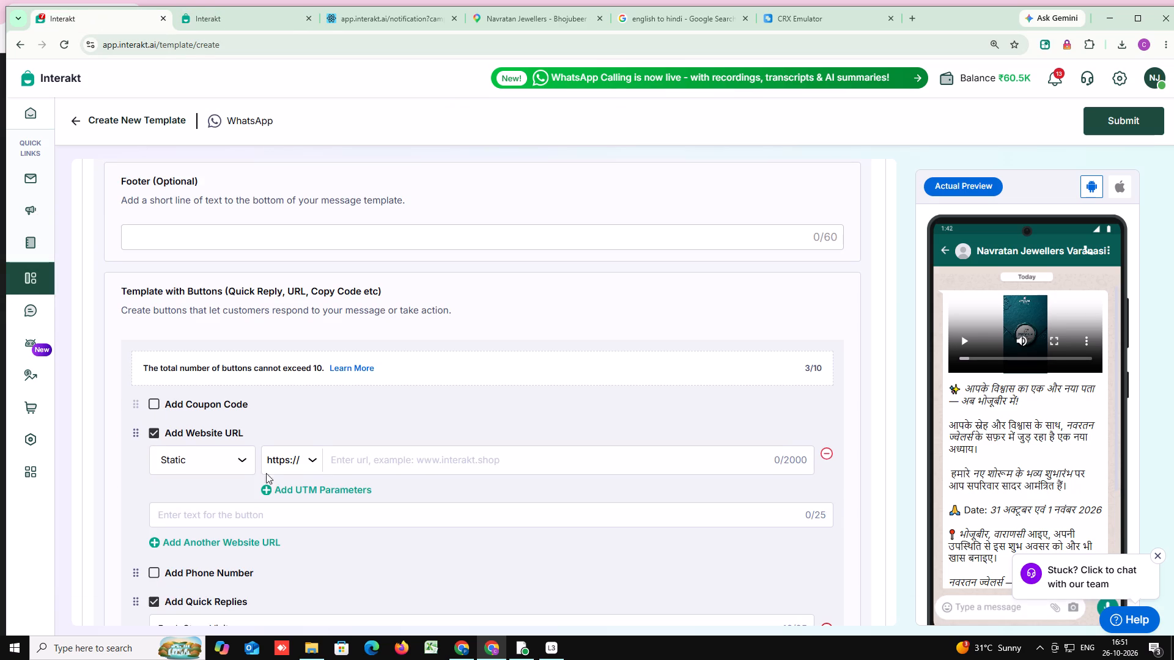
pyautogui.click(295, 520)
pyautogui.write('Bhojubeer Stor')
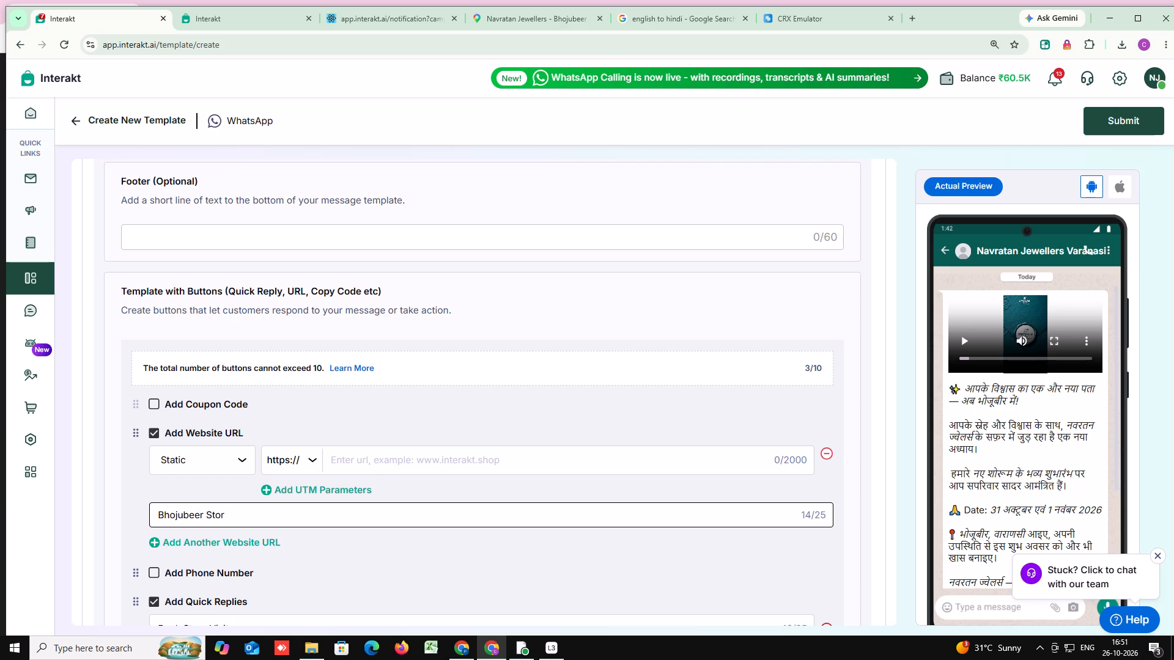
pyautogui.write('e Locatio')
# Finish the website URL button's title so it reads "Bhojubeer Store Location".
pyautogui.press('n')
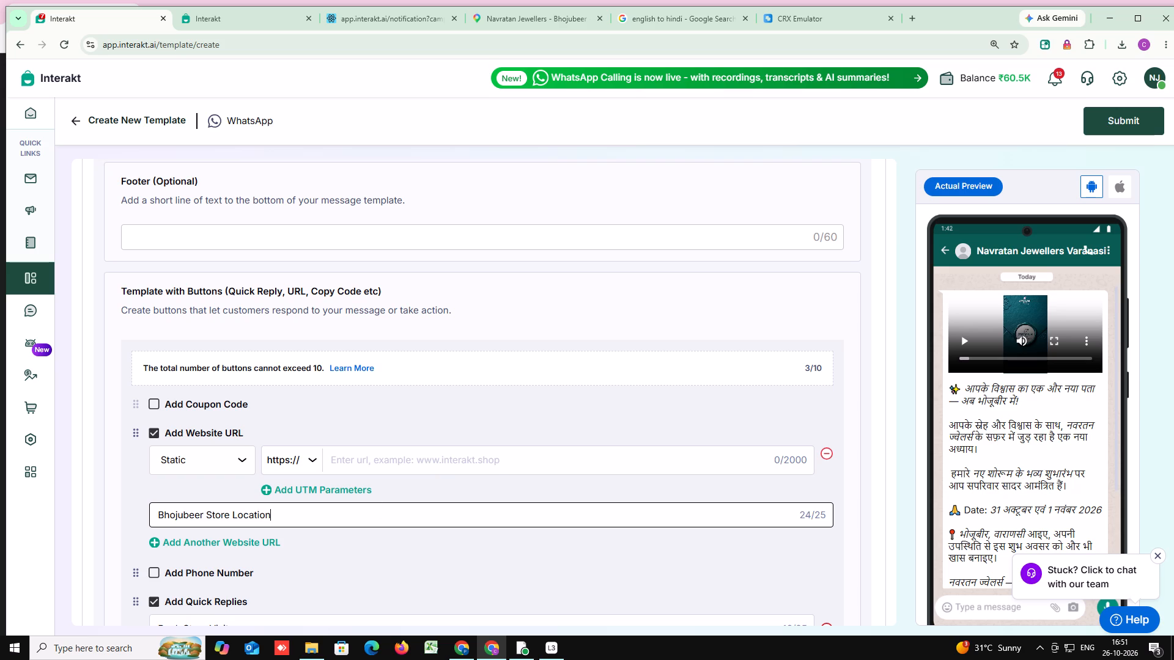
# For the empty website URL field, copy the share link of Navratan Jewellers - Bhojubeer from Google Maps.
pyautogui.click(393, 461)
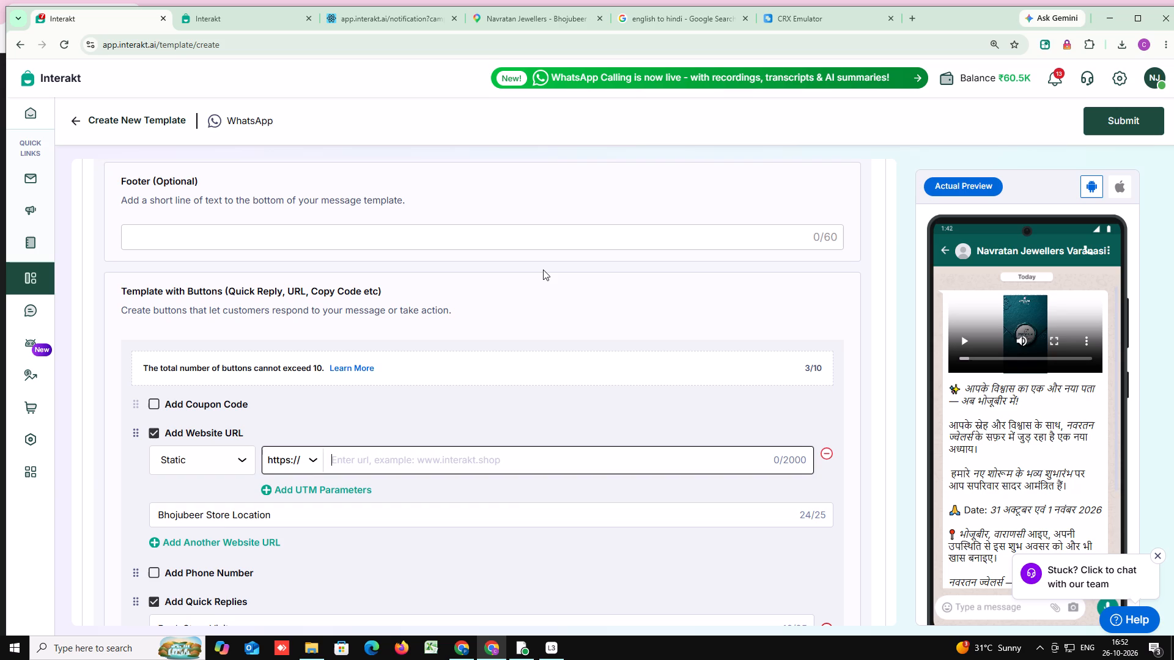
pyautogui.click(854, 20)
pyautogui.click(544, 19)
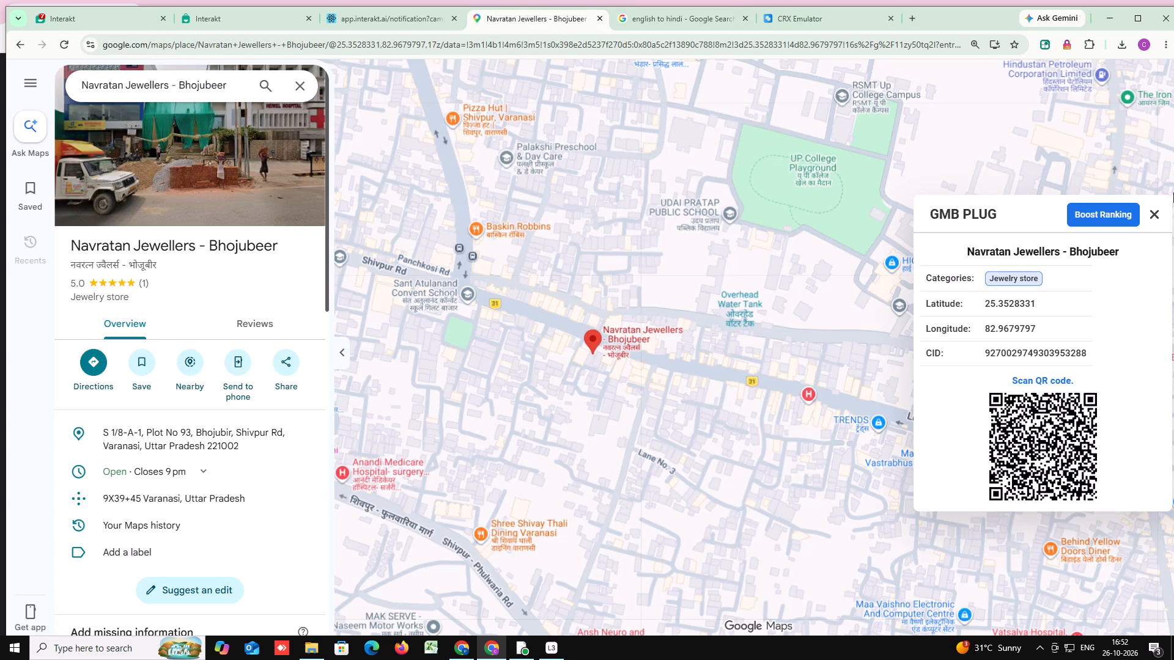
pyautogui.click(1160, 213)
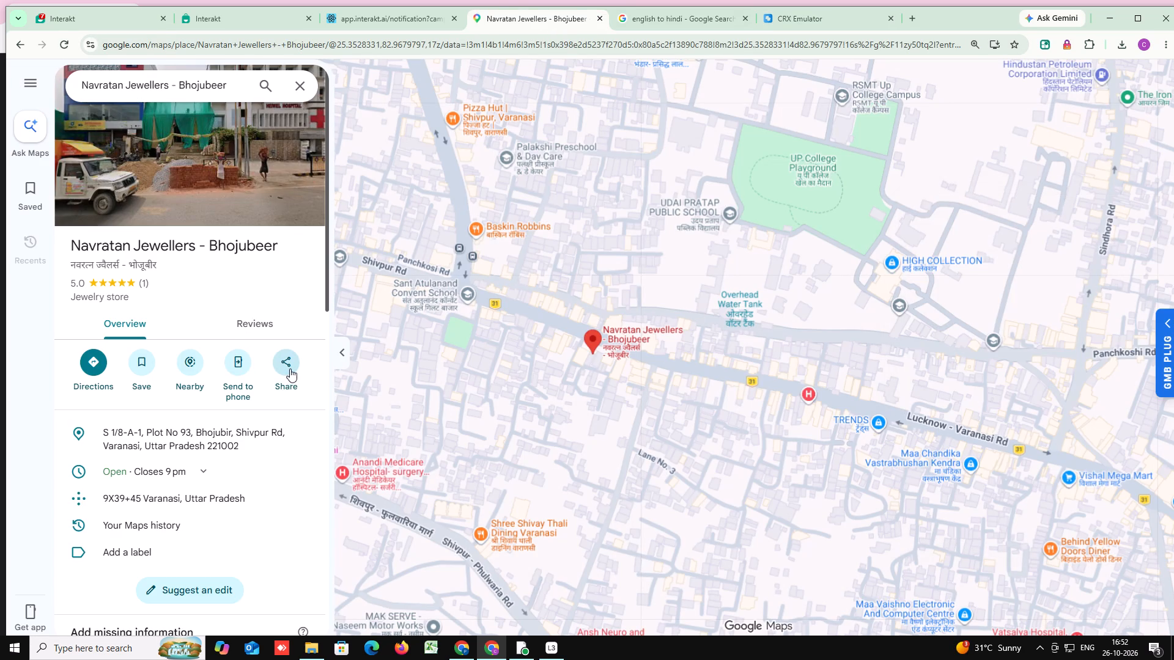
pyautogui.click(290, 369)
pyautogui.click(519, 408)
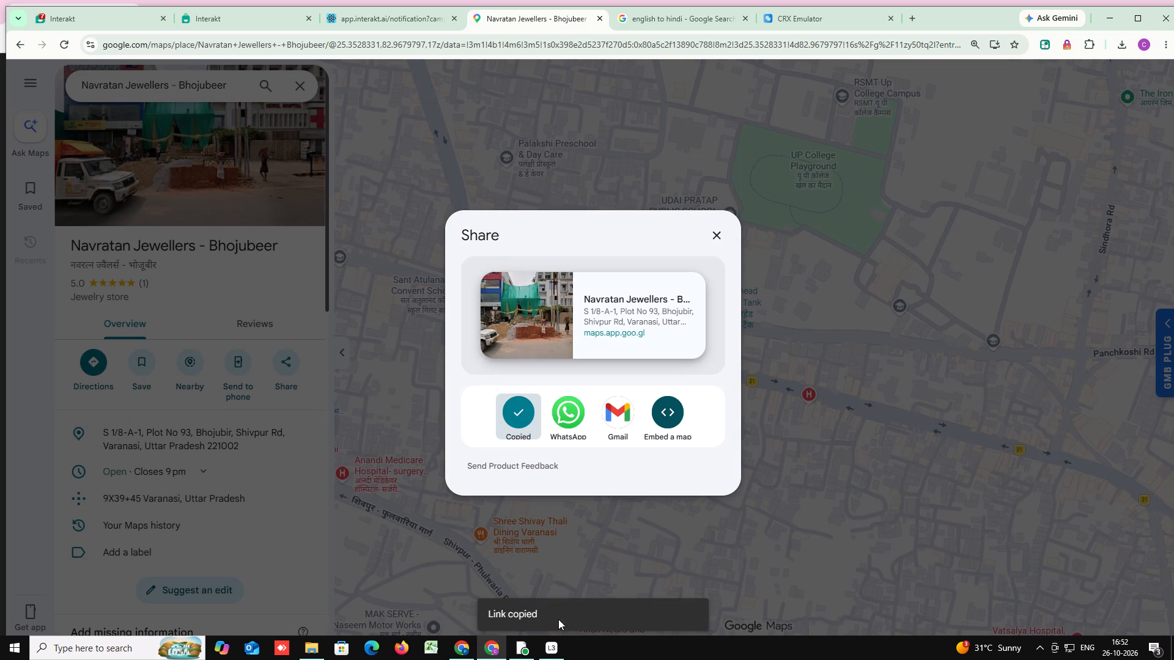
# Back in the Interakt template draft, fill the static website URL with the copied Maps link, maps.app.goo.gl/x11WV57zTEj46hiC7.
pyautogui.click(103, 16)
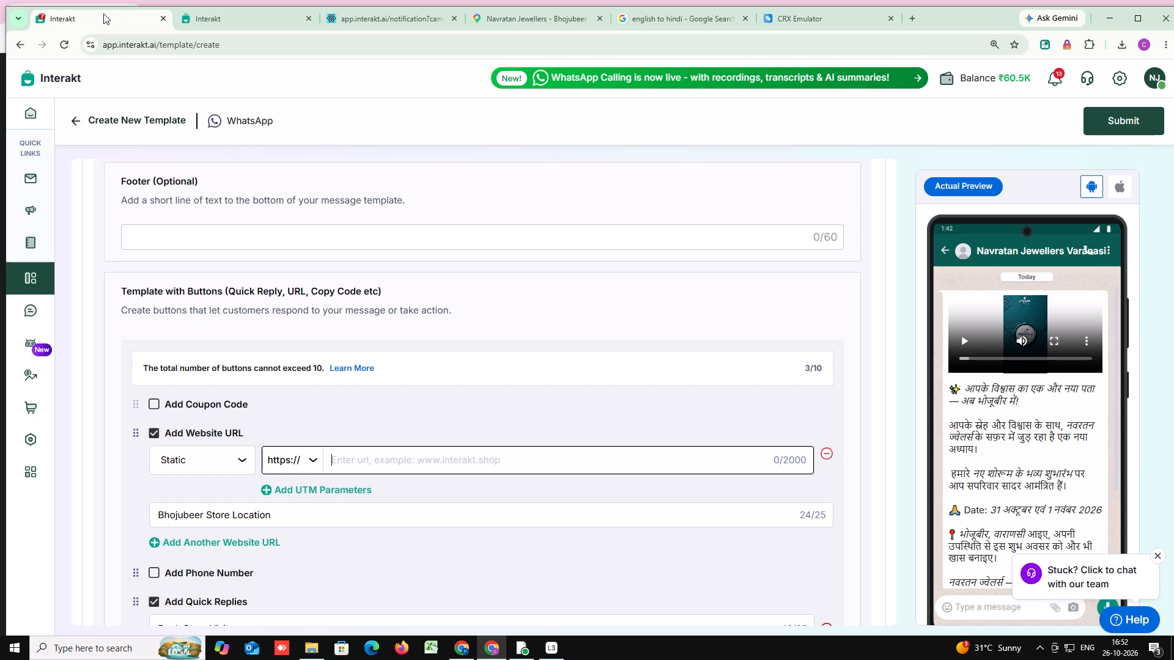
pyautogui.click(374, 457)
pyautogui.hotkey('ctrl', 'v')
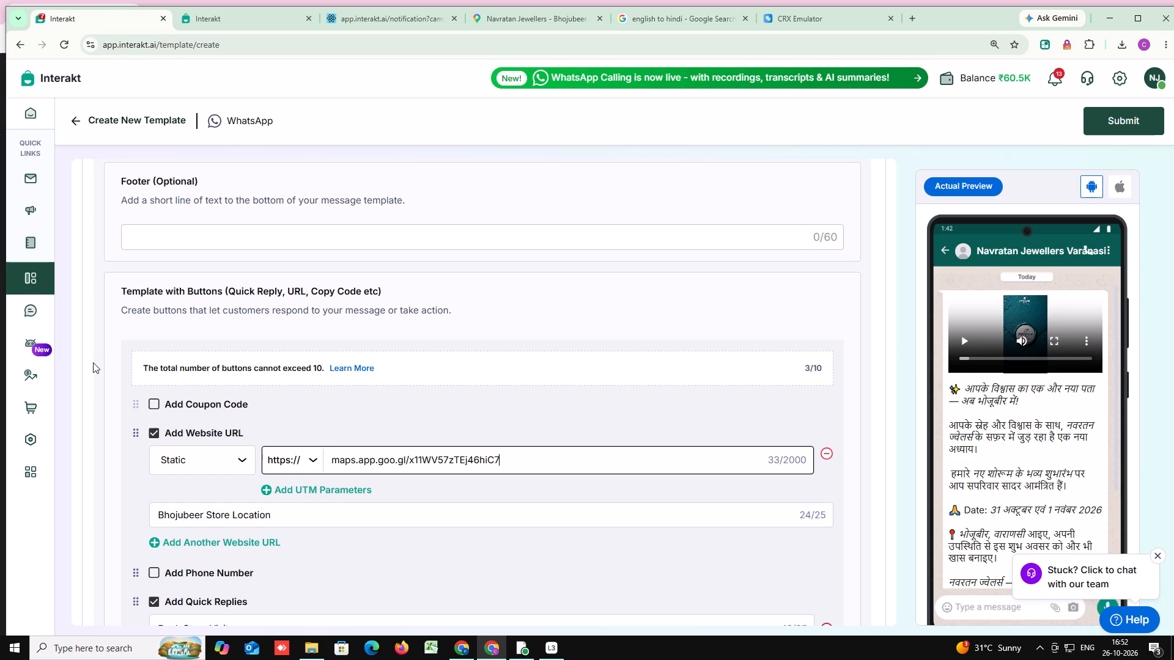
pyautogui.click(93, 356)
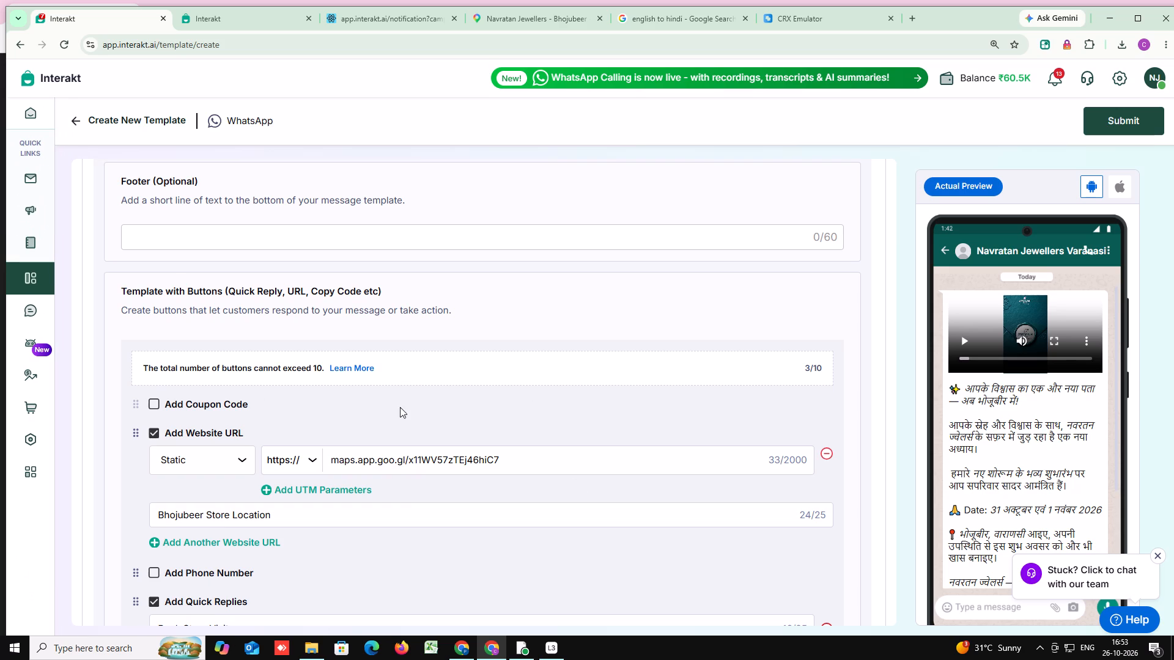
# Submit the Bhojubeer ultra new template for WhatsApp approval, keeping the existing header video as sample content, and acknowledge the review notice.
pyautogui.scroll(-4, 401, 400)
pyautogui.scroll(6, 356, 334)
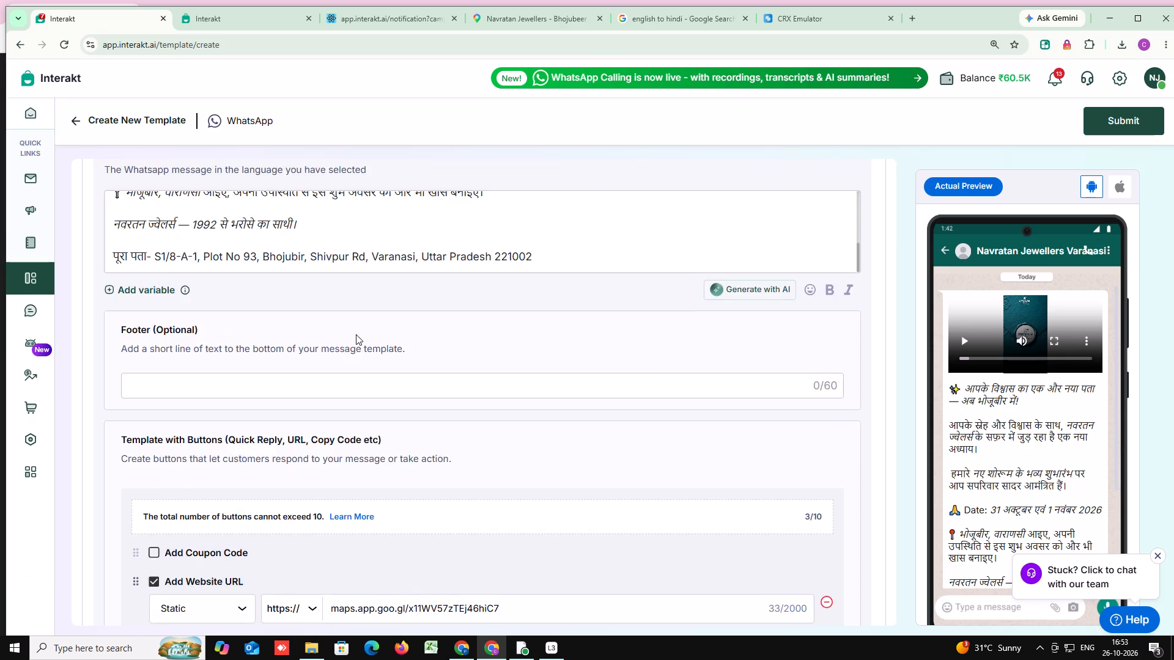
pyautogui.scroll(8, 356, 334)
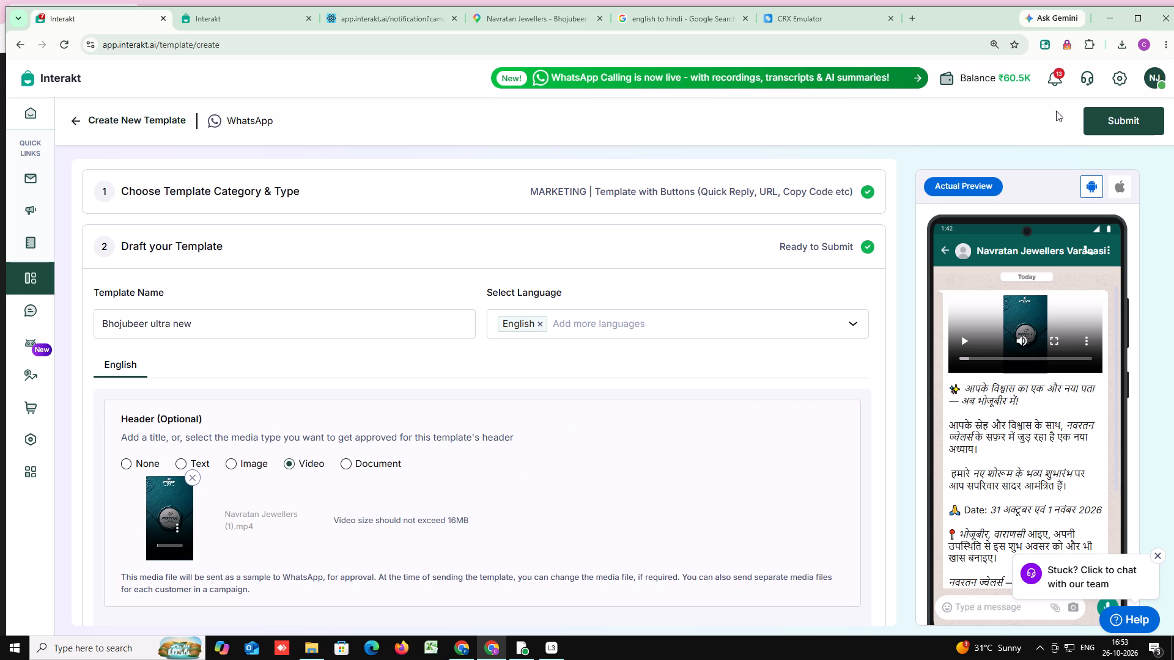
pyautogui.click(1110, 119)
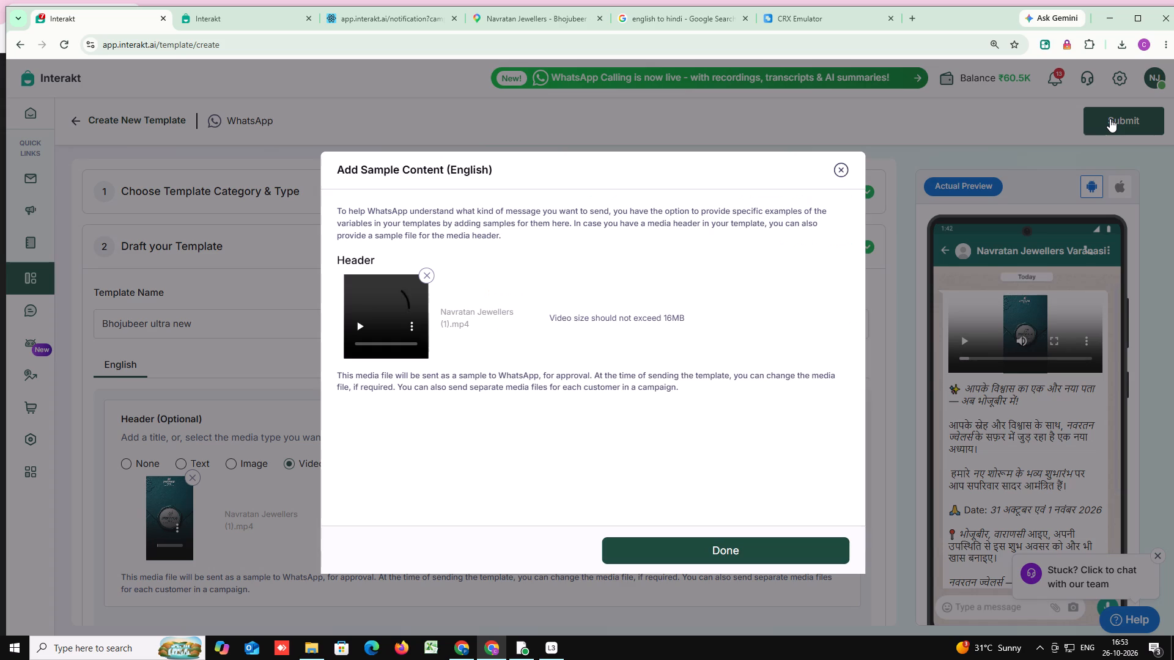
pyautogui.click(729, 549)
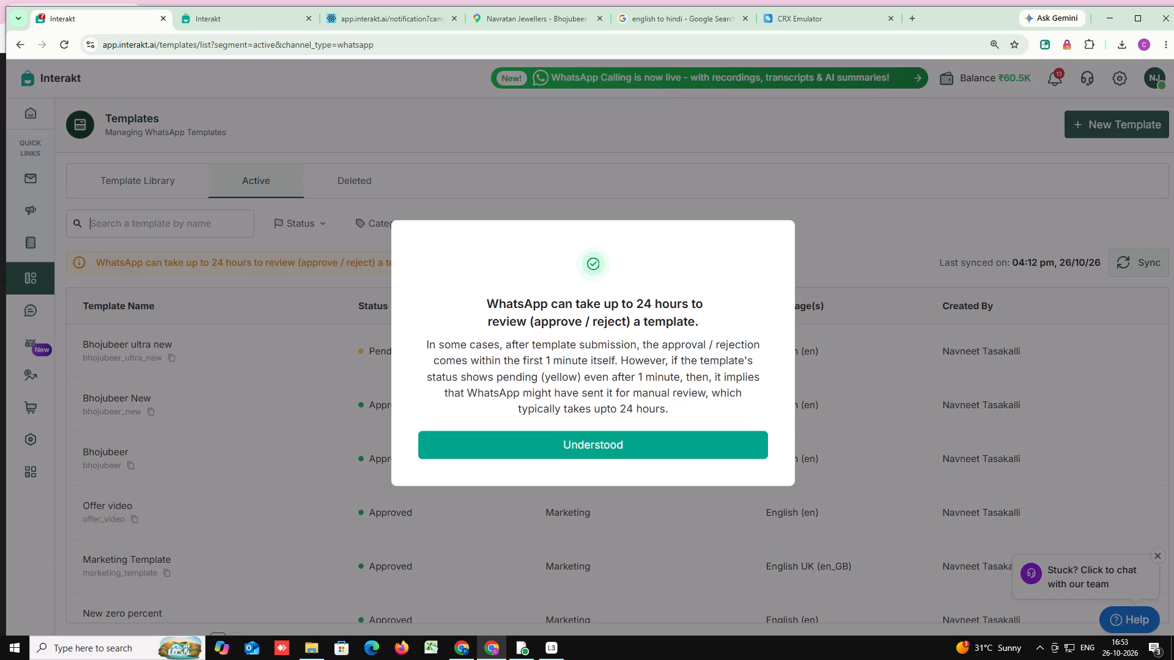
pyautogui.click(602, 437)
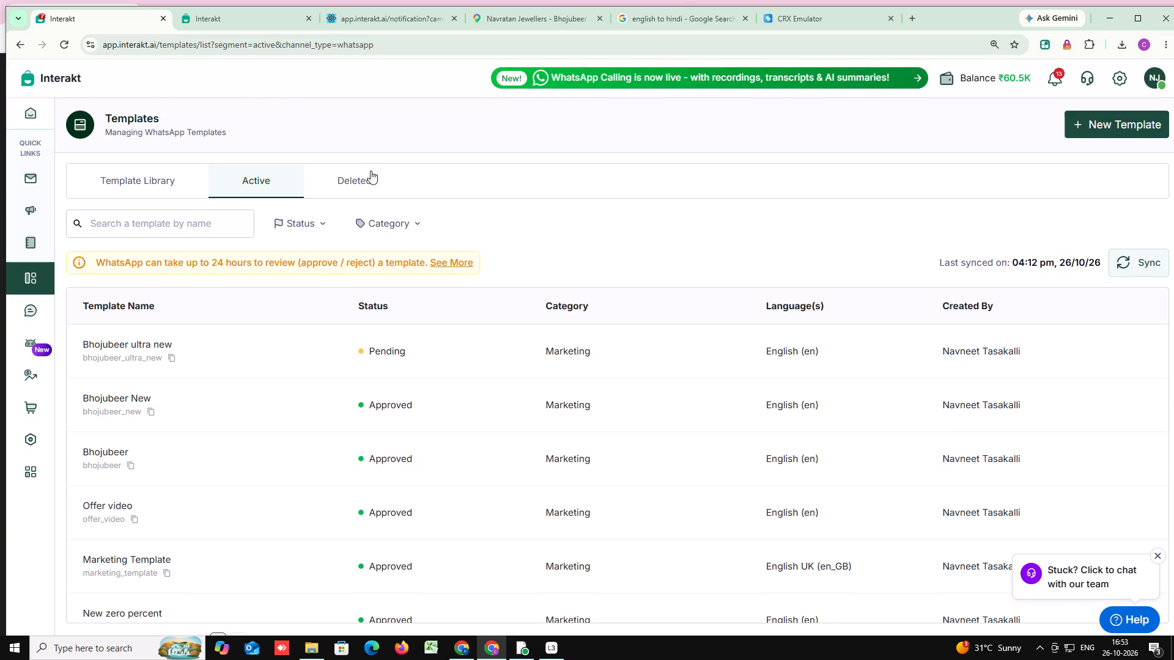
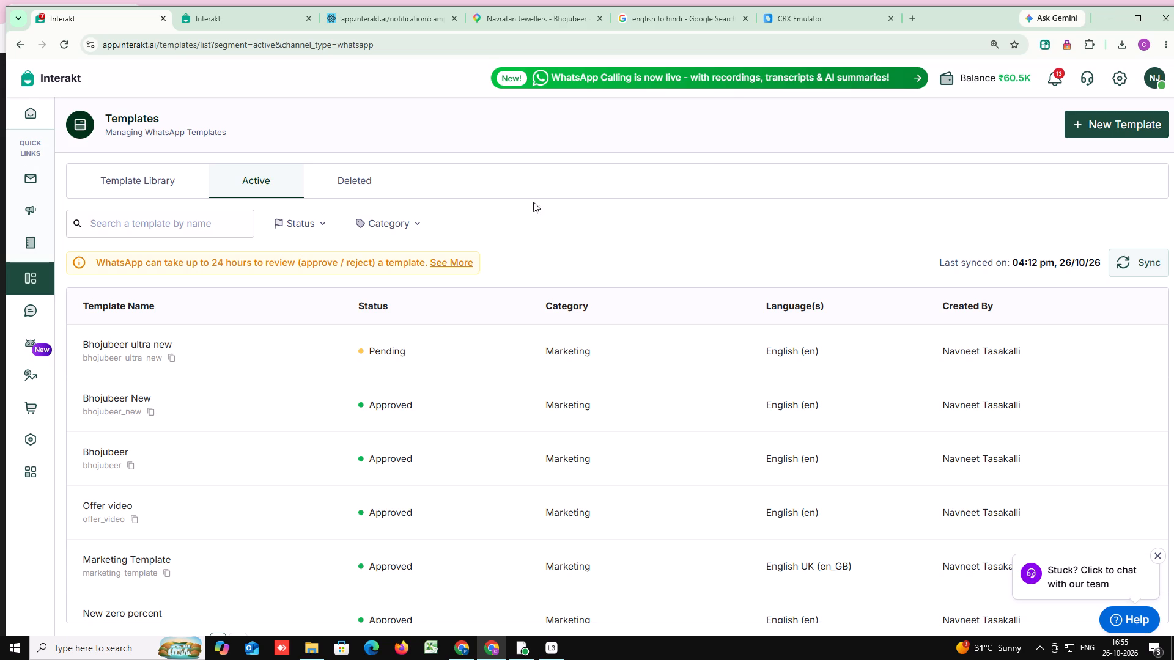
# Sync the WhatsApp template list to refresh the approval status of "Bhojubeer ultra new".
pyautogui.click(1137, 263)
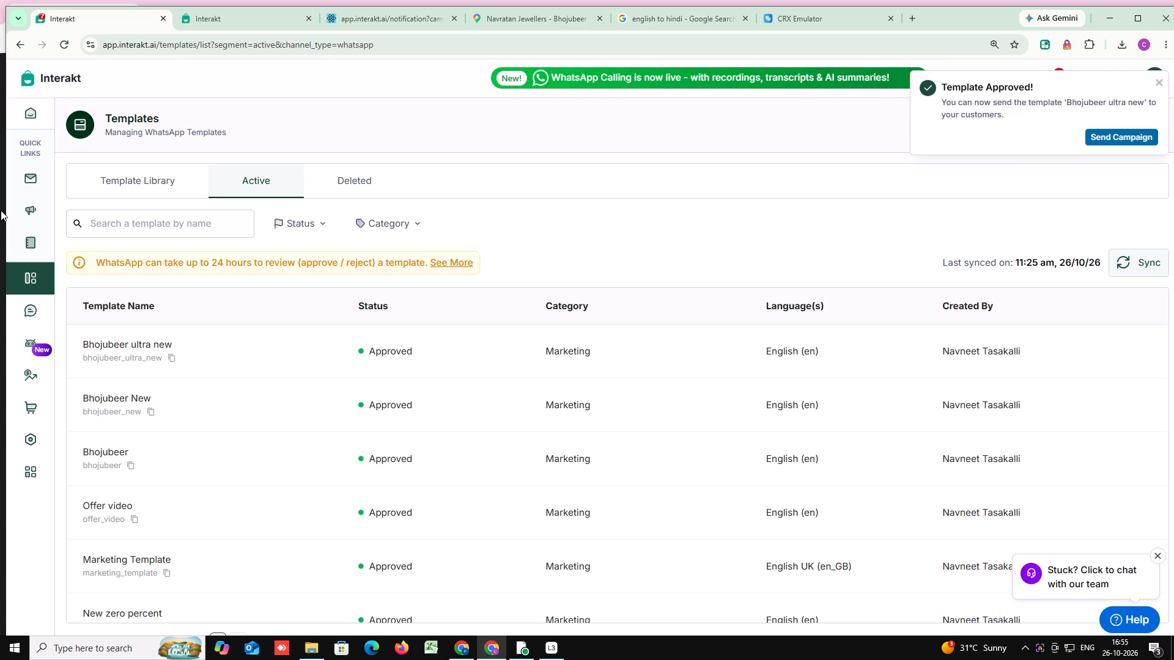
# Start a new WhatsApp campaign from the active template "Bhojubeer ultra new".
pyautogui.click(53, 197)
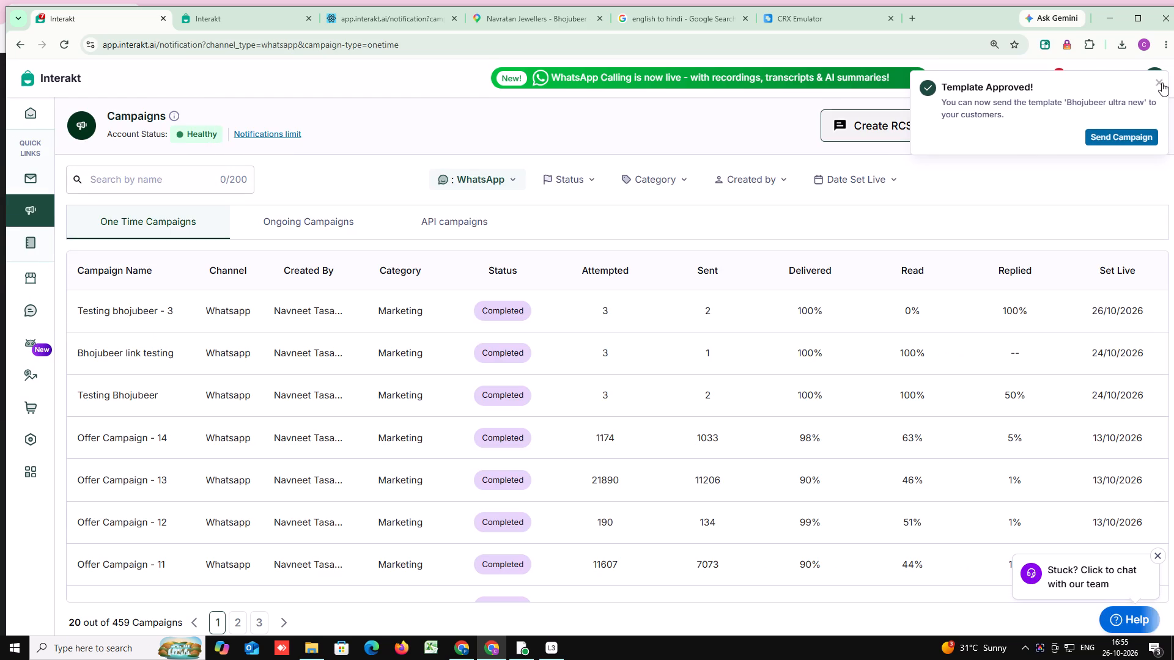
pyautogui.click(1162, 81)
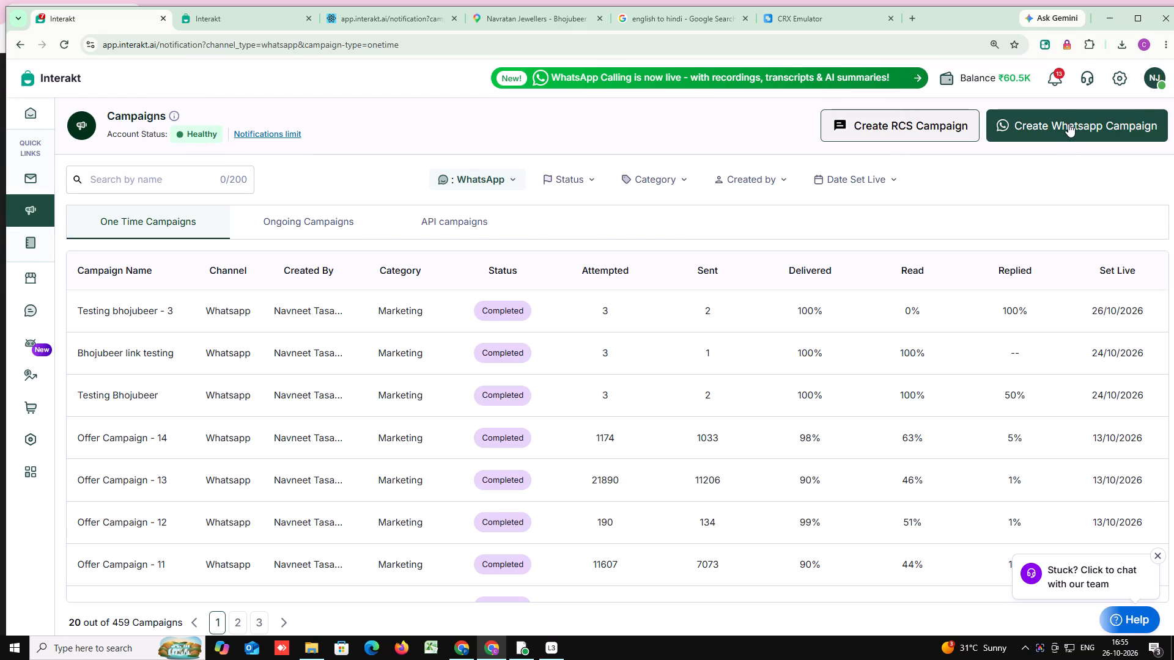
pyautogui.click(1068, 123)
pyautogui.click(437, 479)
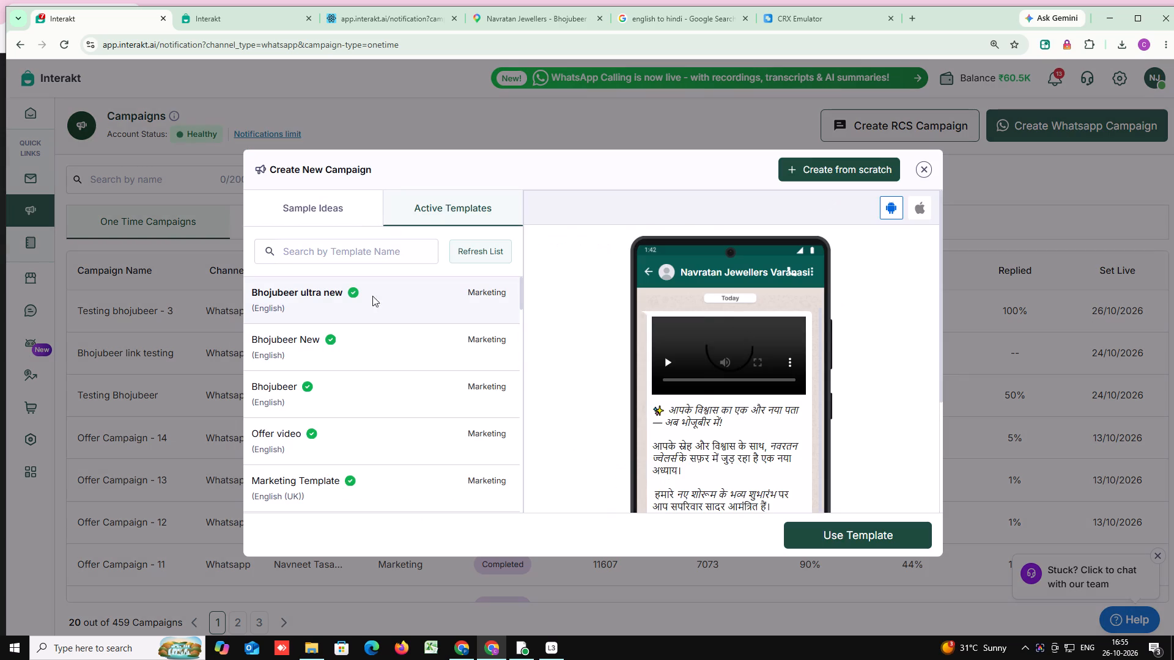
pyautogui.click(819, 543)
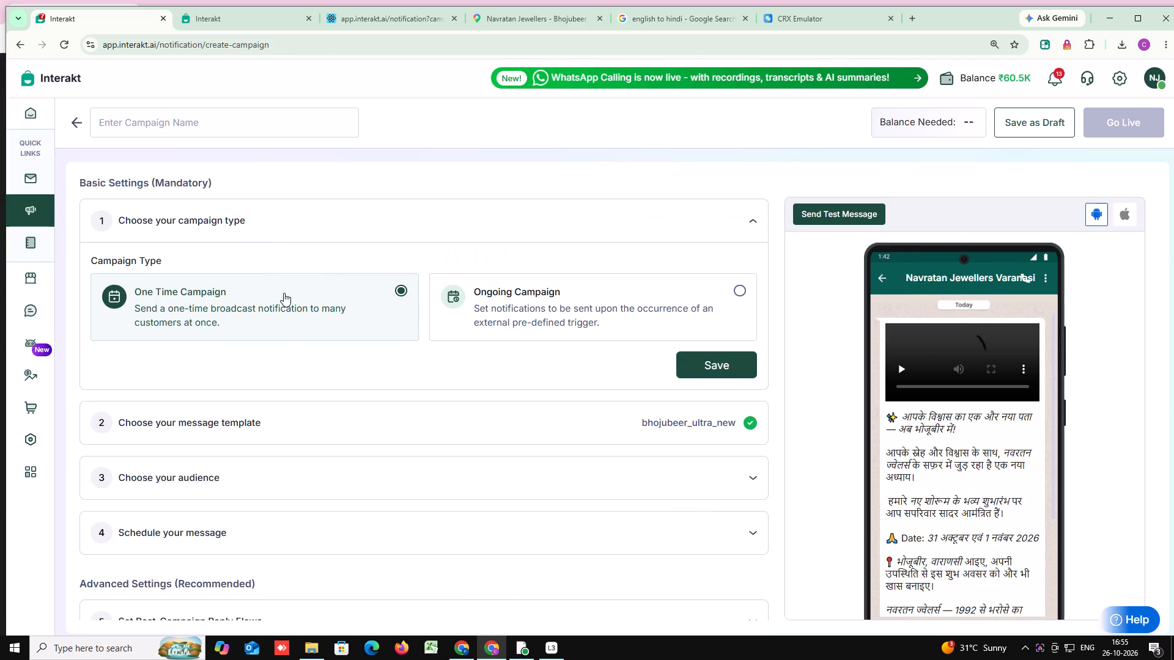
# Name the campaign "Testing Bhojubeer-4" and save its type as One Time Campaign.
pyautogui.click(216, 123)
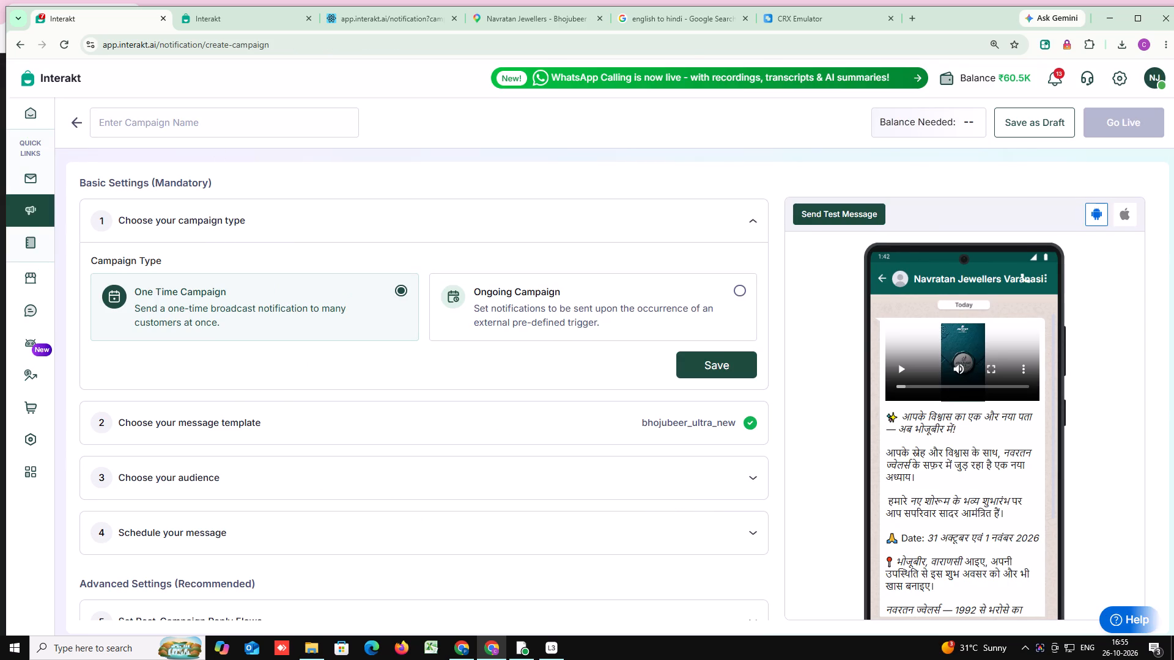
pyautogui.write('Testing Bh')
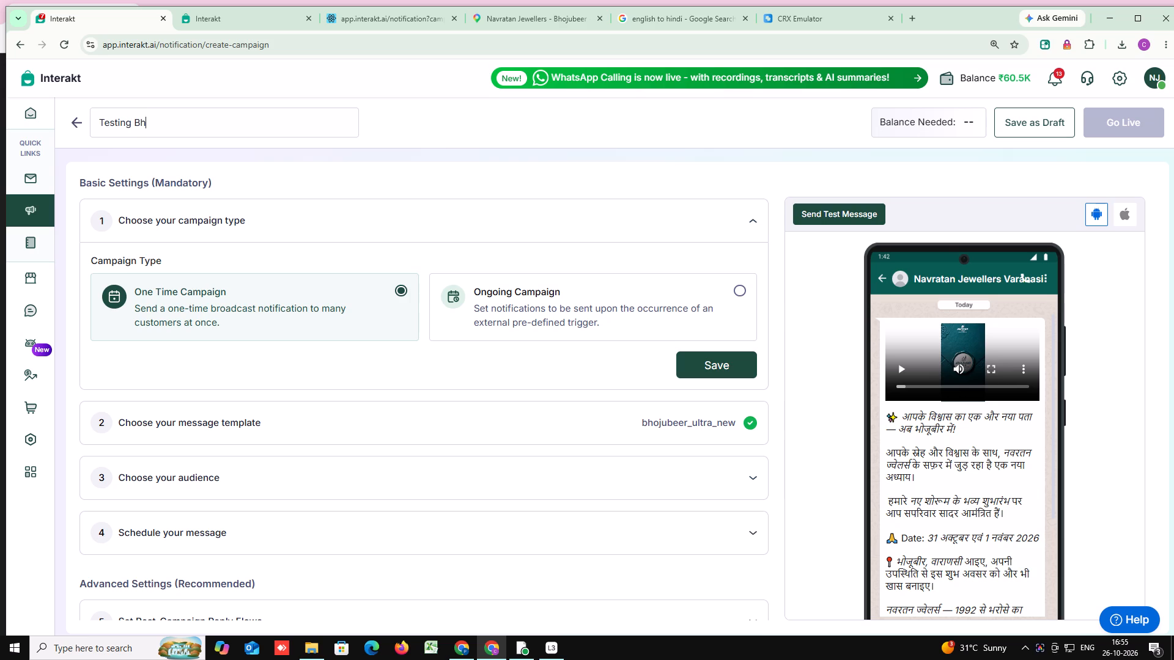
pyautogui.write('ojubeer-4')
pyautogui.click(721, 371)
# Save the campaign's message template settings with the current header video and button click tracking.
pyautogui.scroll(-6, 515, 416)
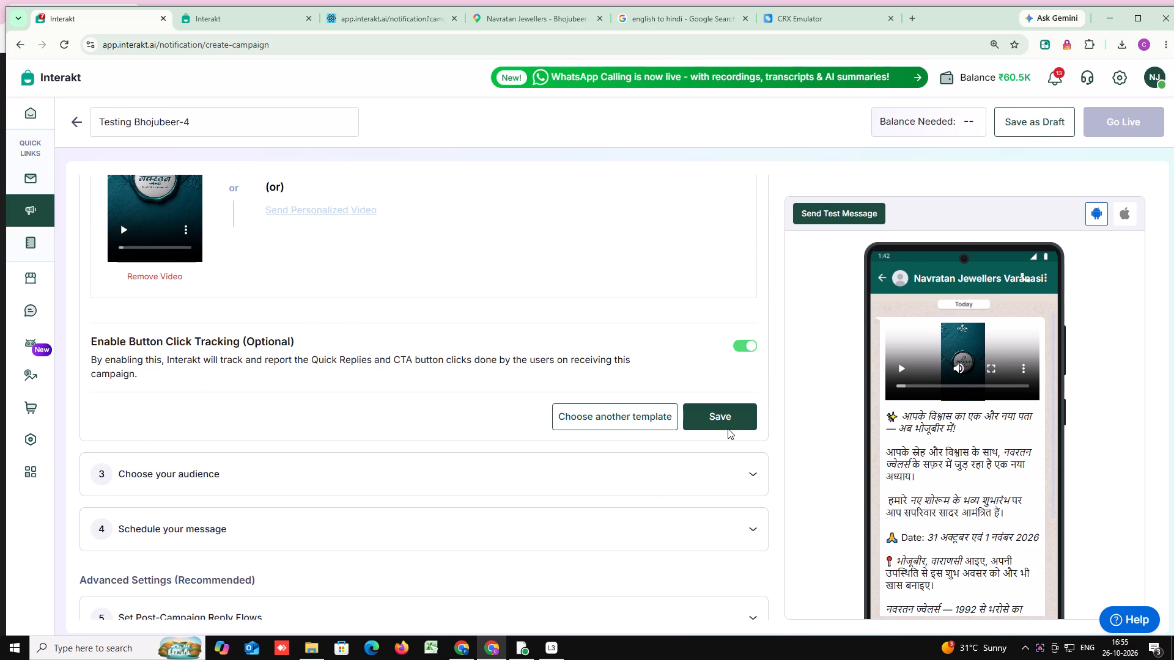
# Save the message template section of the Testing Bhojubeer-4 campaign with its video and button click tracking.
pyautogui.click(729, 414)
# Choose the campaign audience by tag, using the Recovered tag, and save the audience selection.
pyautogui.click(470, 255)
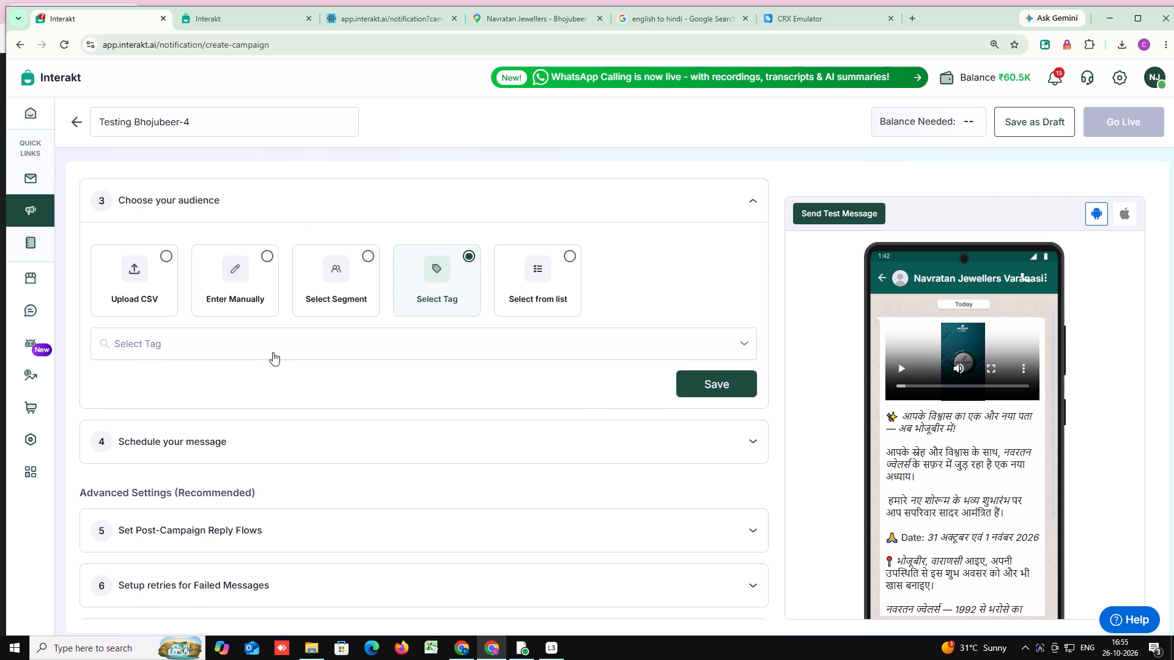
pyautogui.click(268, 339)
pyautogui.scroll(-6, 168, 449)
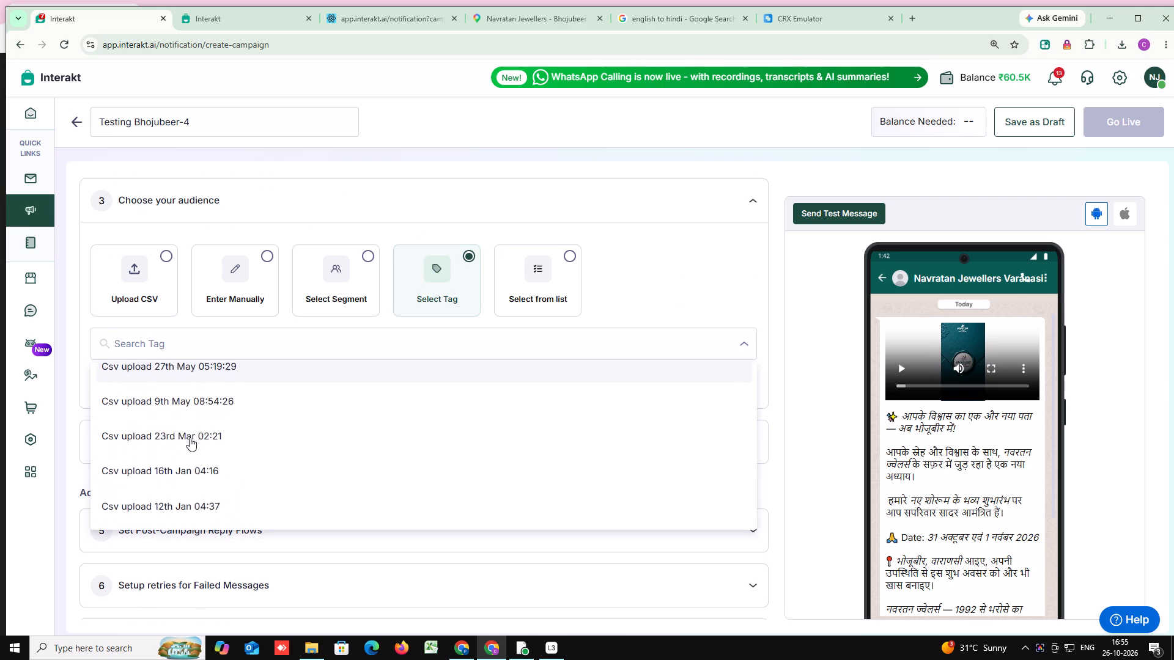
pyautogui.scroll(-6, 190, 435)
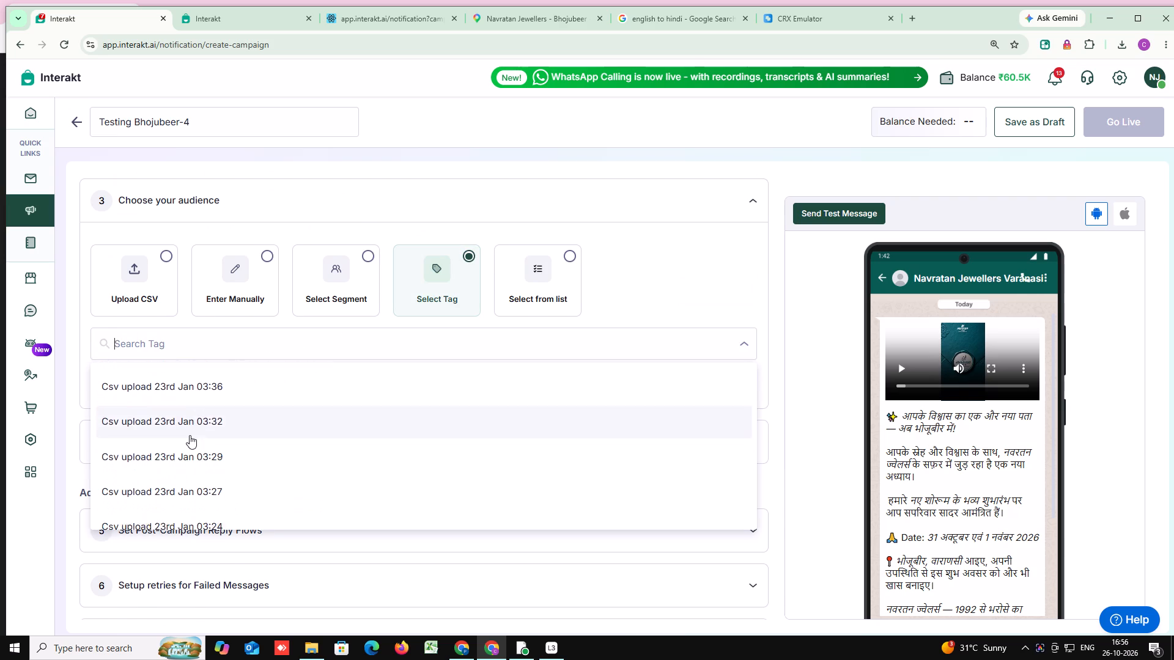
pyautogui.scroll(-6, 190, 435)
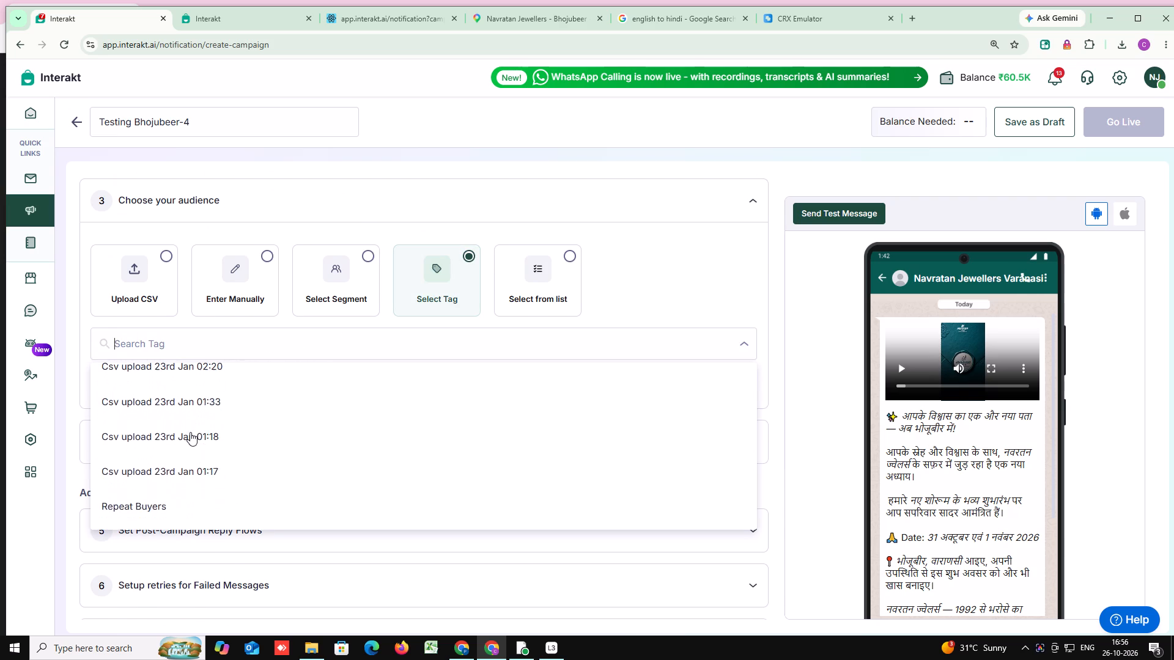
pyautogui.scroll(-3, 190, 432)
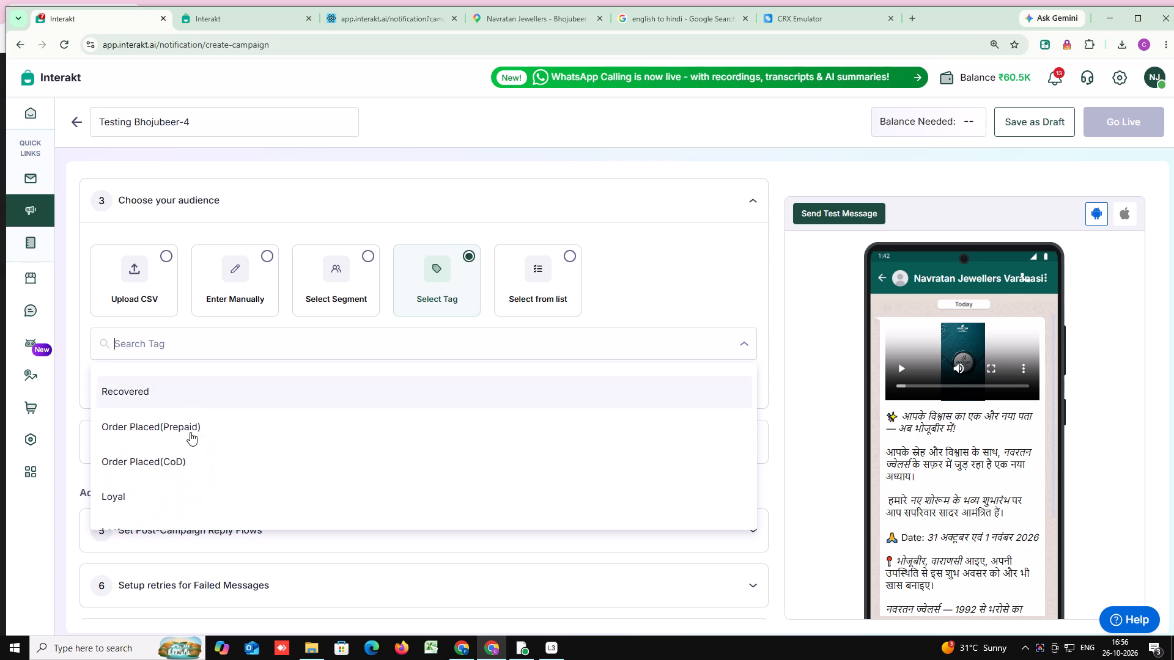
pyautogui.scroll(-3, 190, 432)
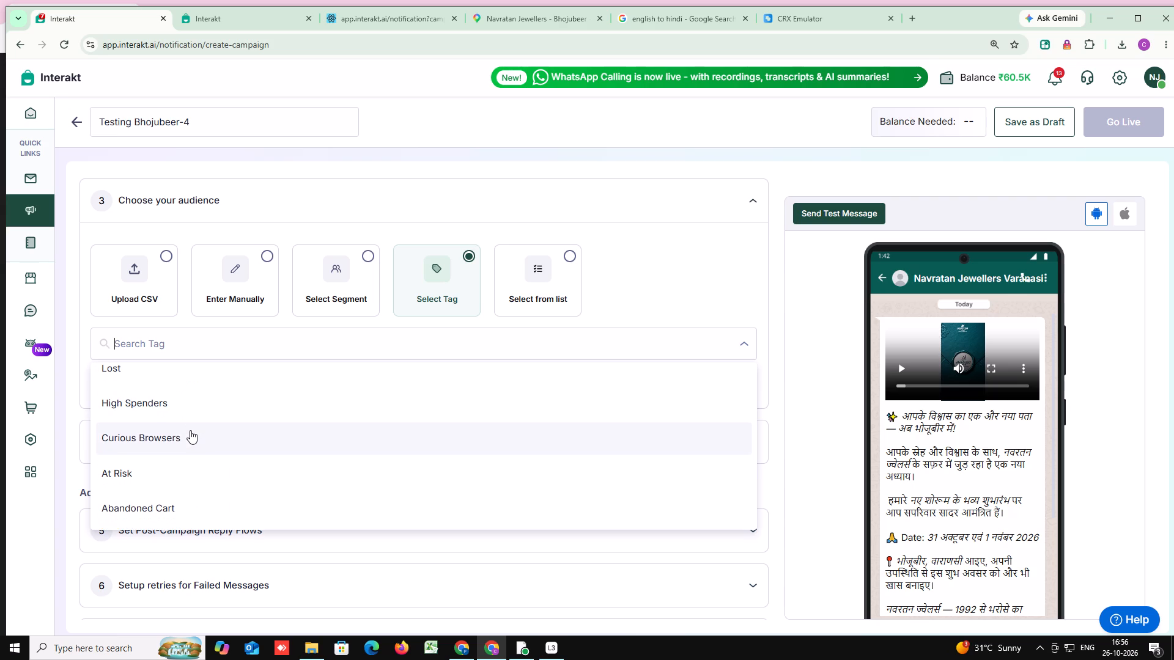
pyautogui.scroll(2, 186, 456)
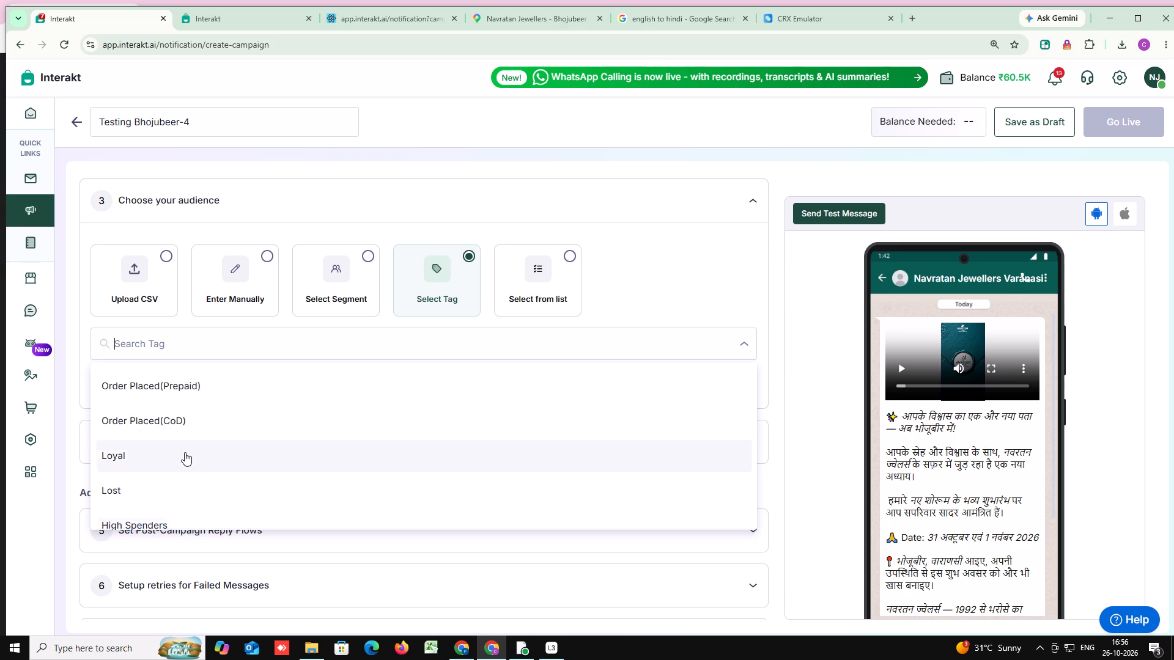
pyautogui.scroll(1, 185, 450)
pyautogui.click(182, 408)
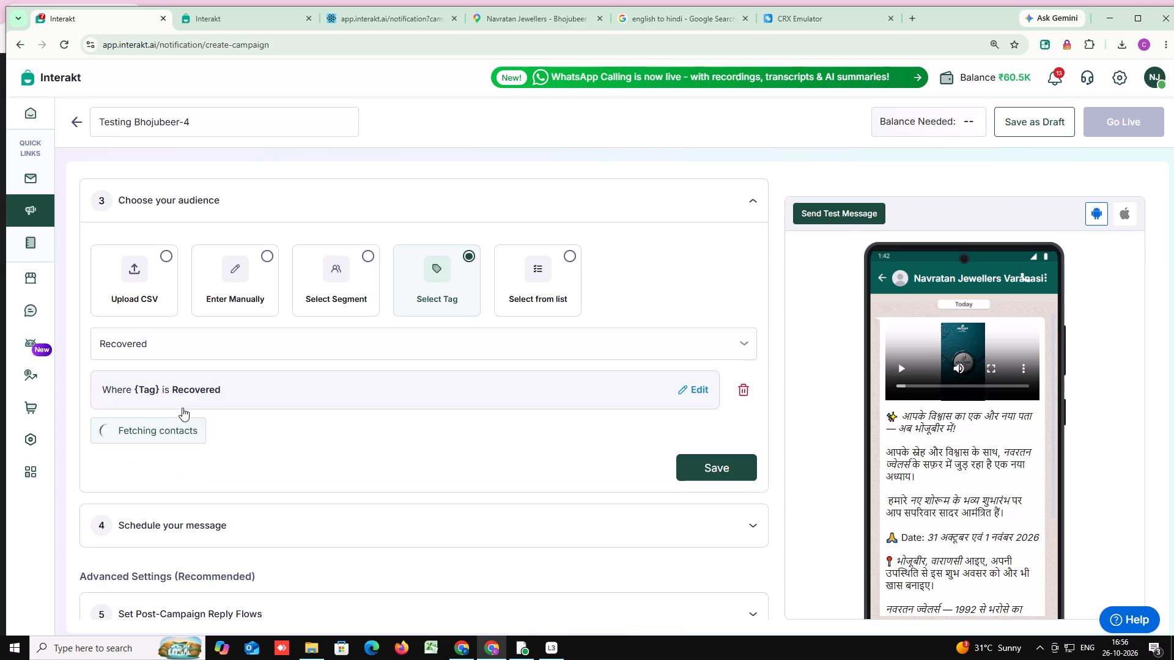
pyautogui.click(728, 470)
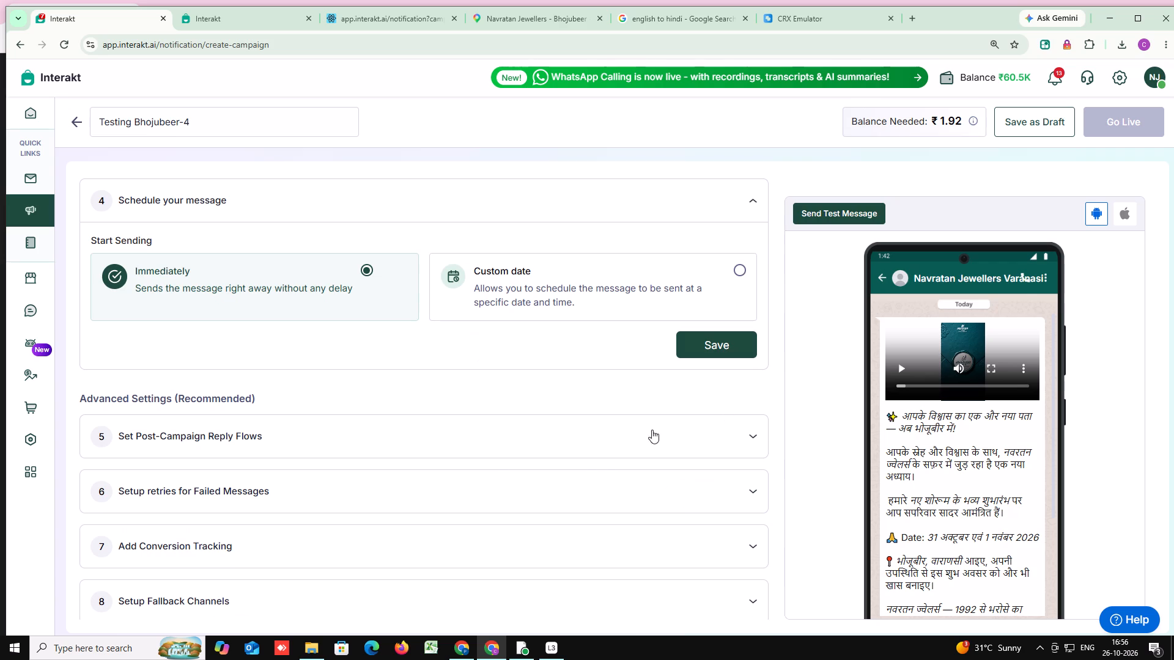
# Save the message schedule with sending set to Immediately.
pyautogui.click(734, 337)
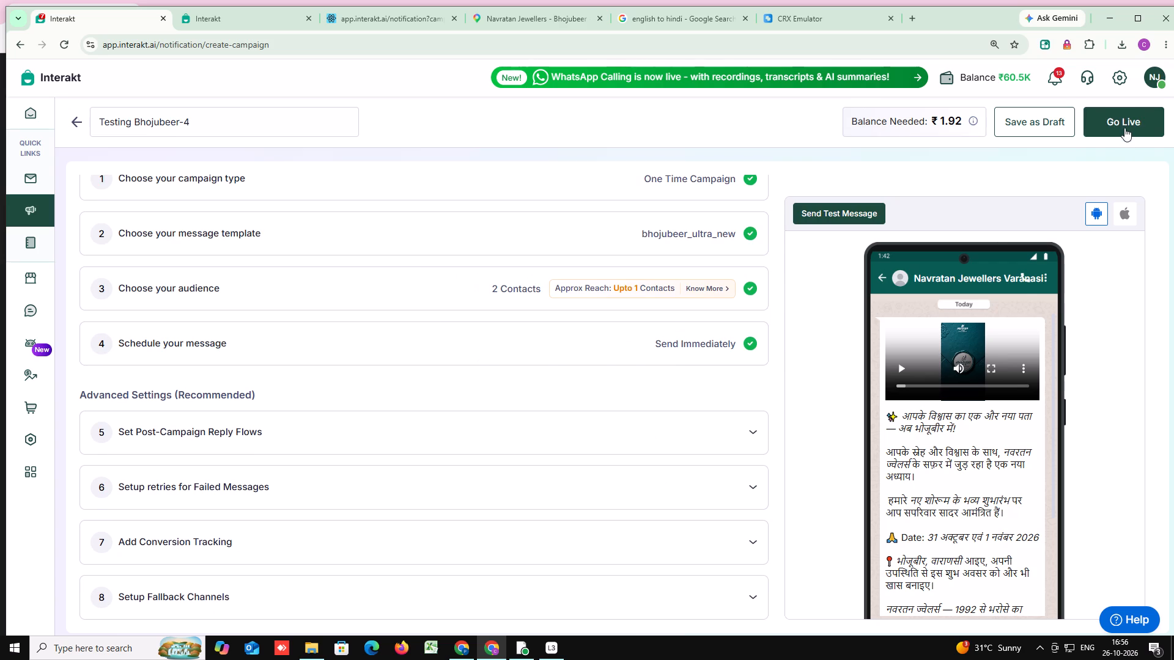
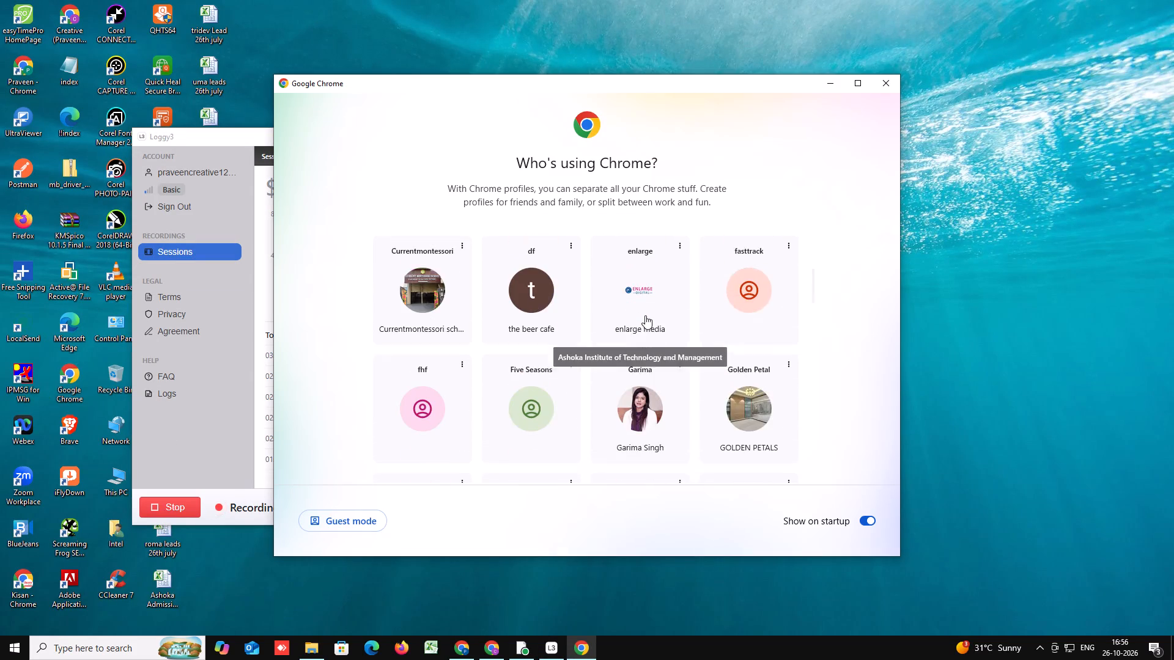
# Open the Roma Builders browser profile from the profile chooser.
pyautogui.scroll(-9, 645, 315)
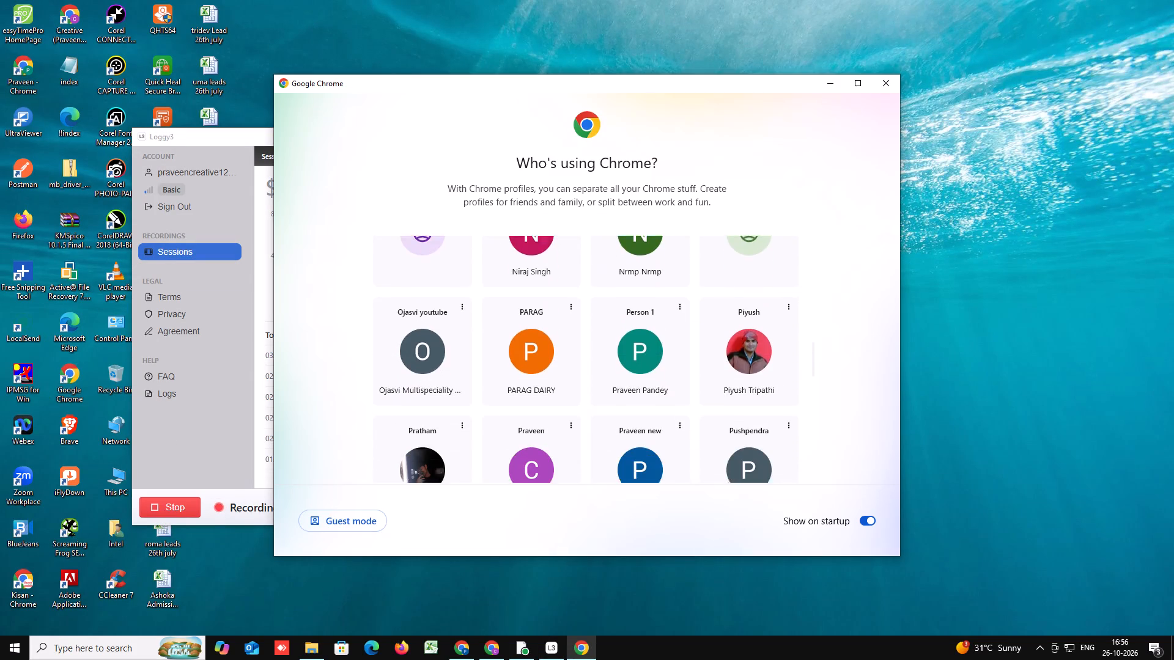
pyautogui.scroll(-2, 648, 293)
pyautogui.scroll(-1, 649, 374)
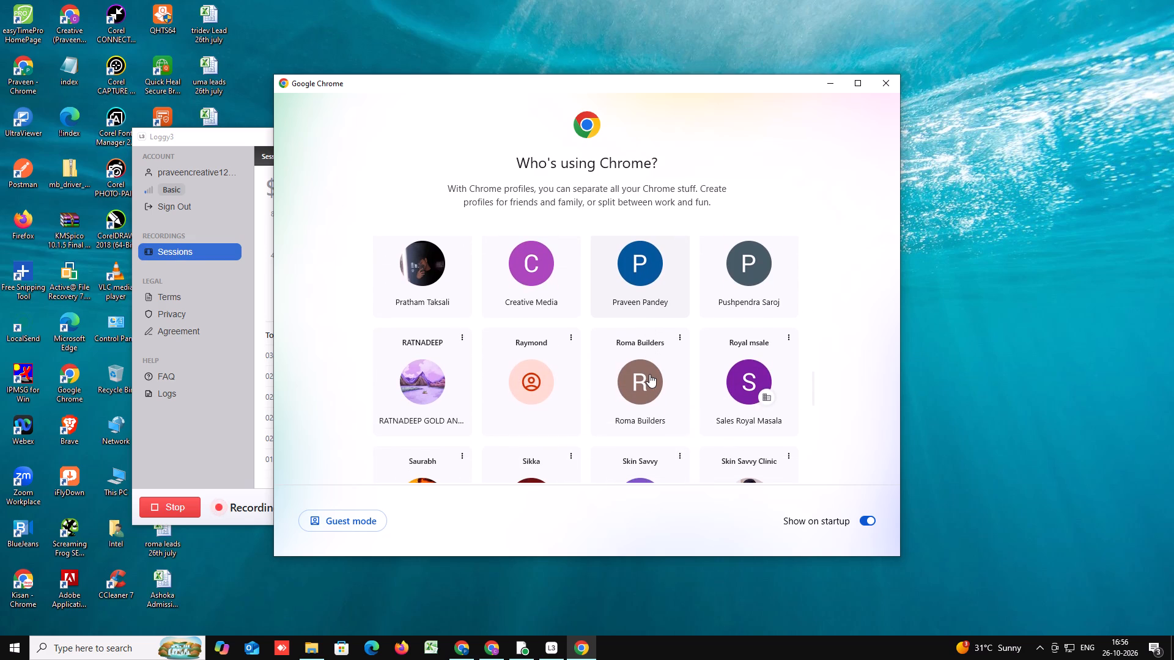
pyautogui.click(649, 374)
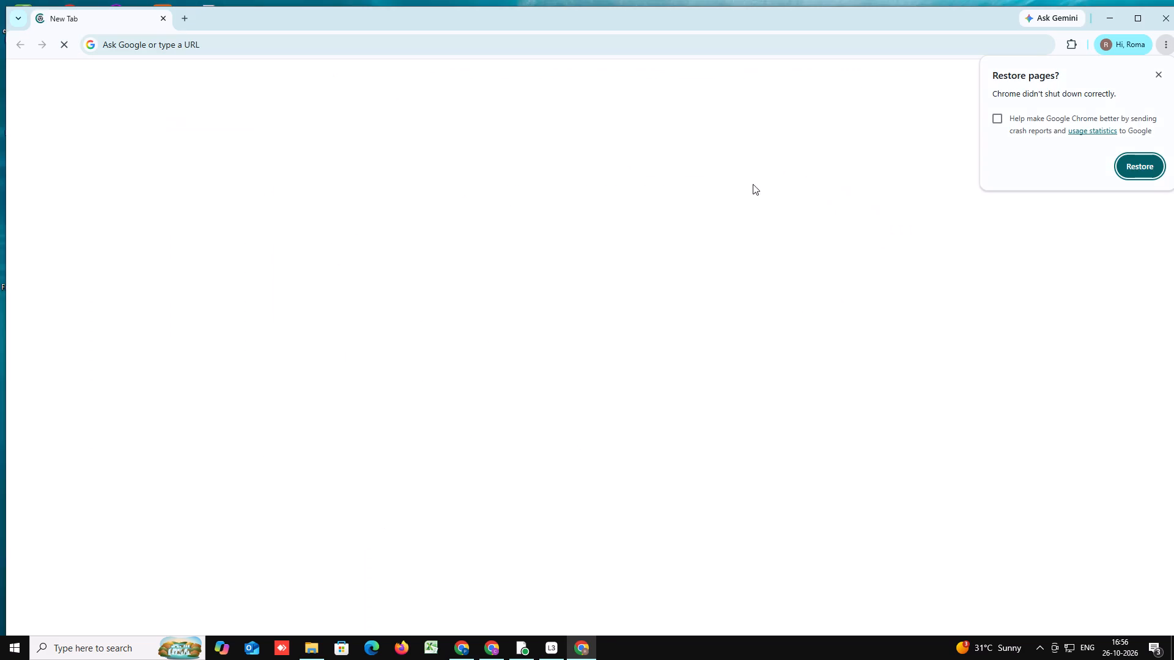
# Restore the pages from the previous browser session.
pyautogui.click(1149, 162)
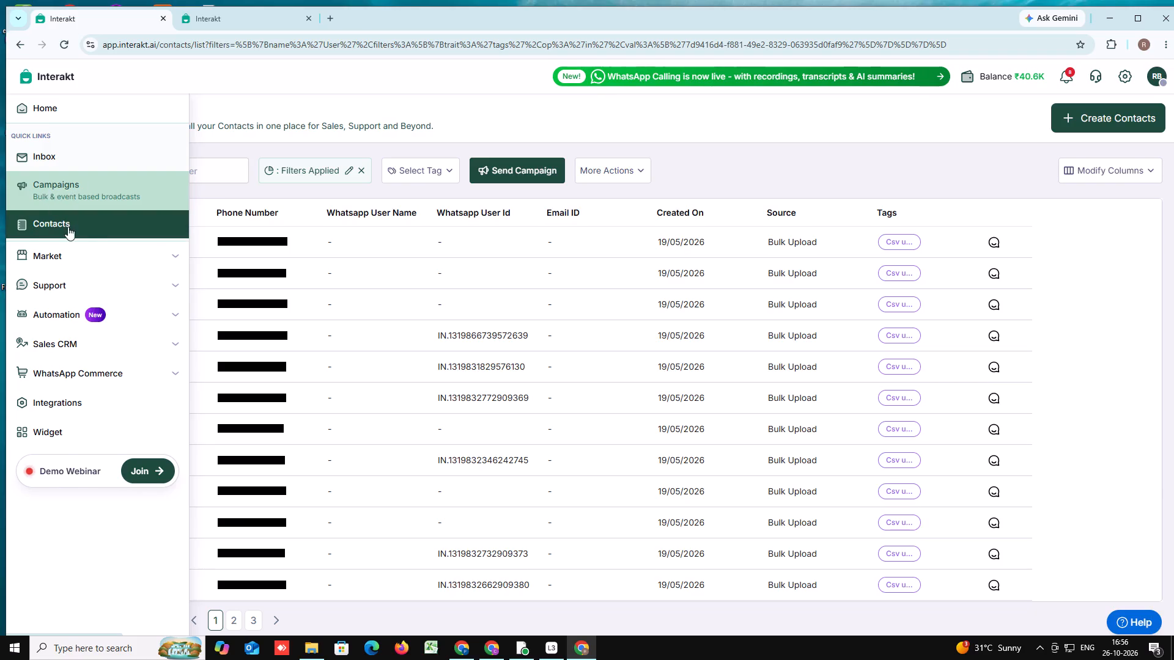
# Open the preview of the active WhatsApp template Price Template.
pyautogui.click(68, 254)
pyautogui.click(76, 274)
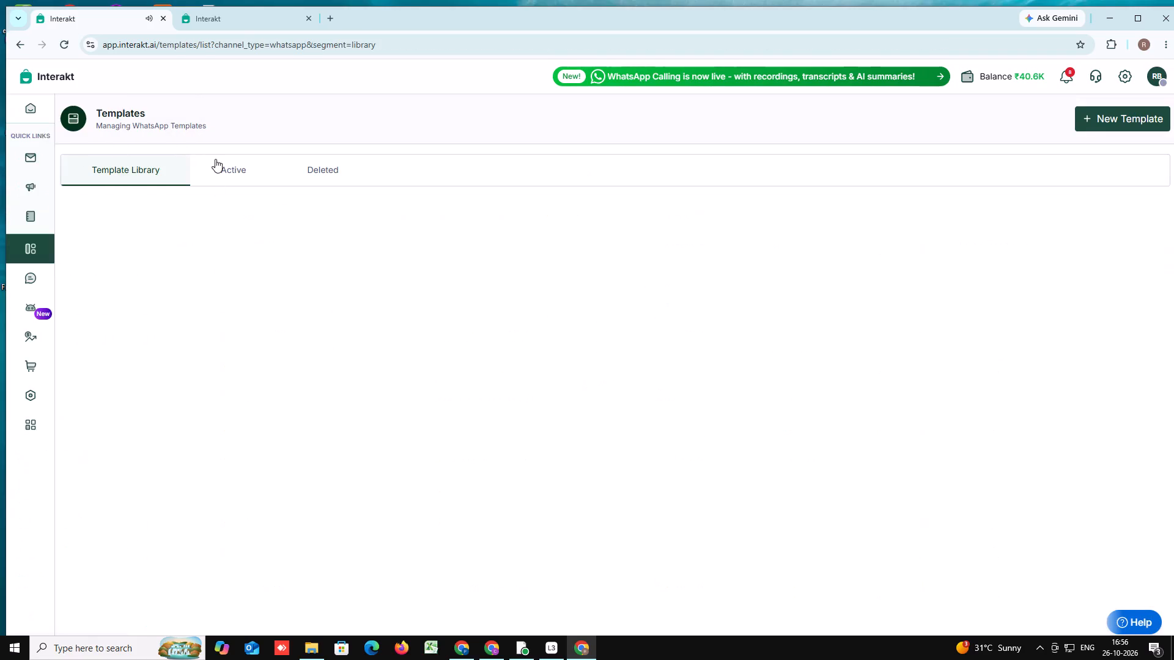
pyautogui.click(232, 170)
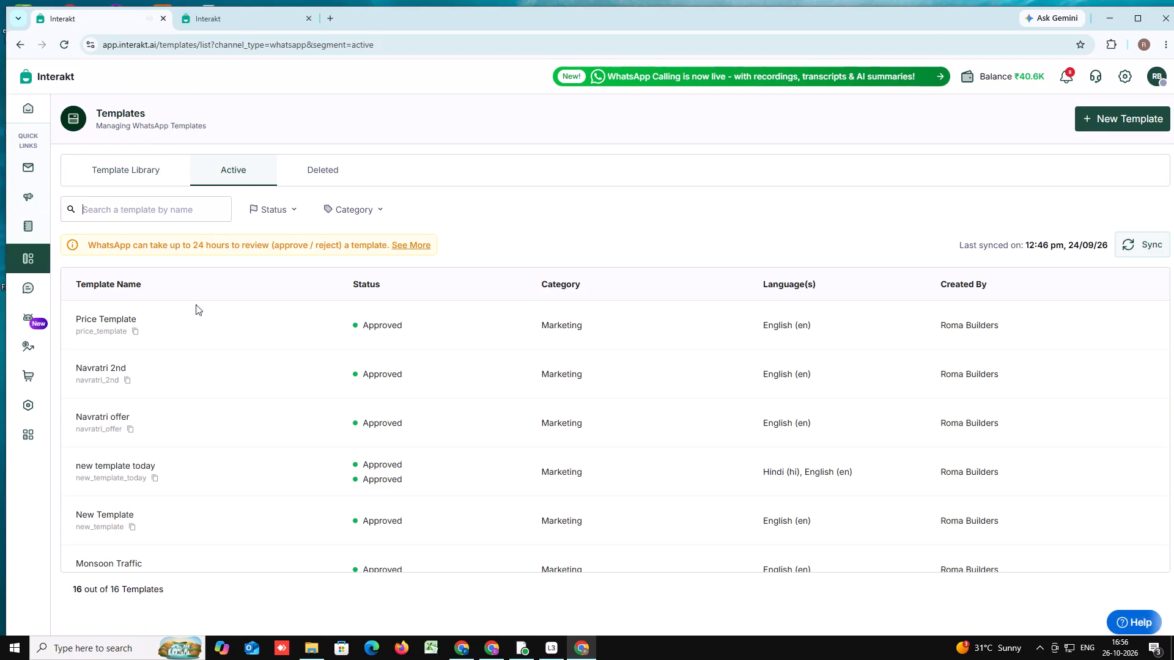
pyautogui.click(190, 324)
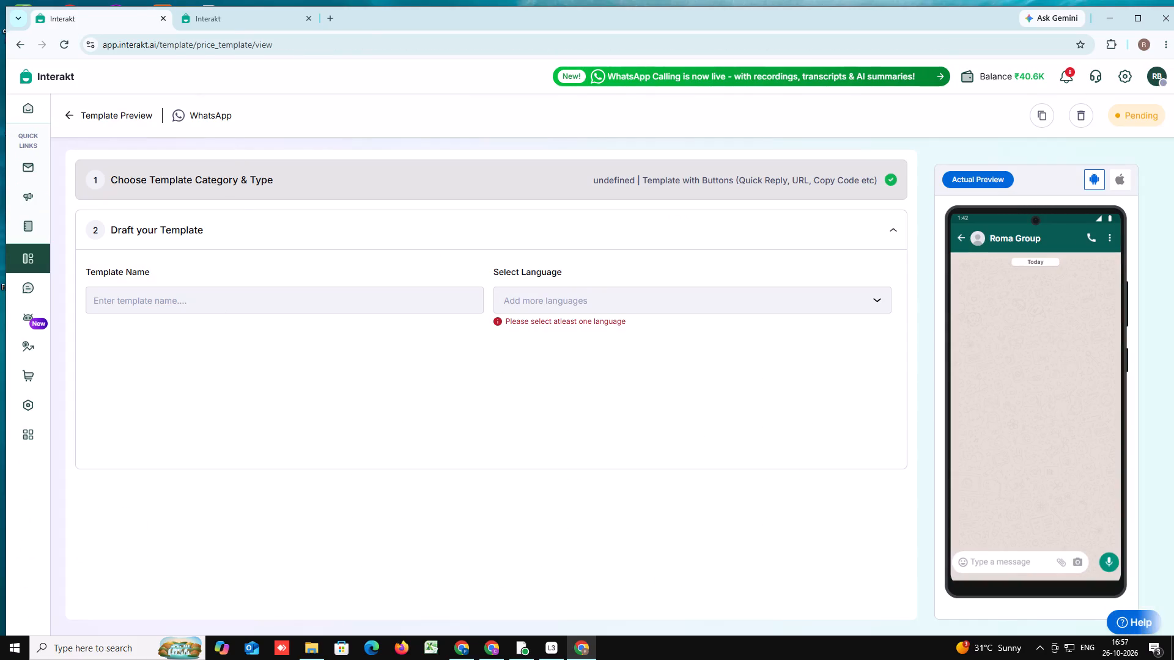
# In the second Interakt tab, start a new template from scratch and save its category and type as Marketing, Template with Buttons.
pyautogui.click(237, 13)
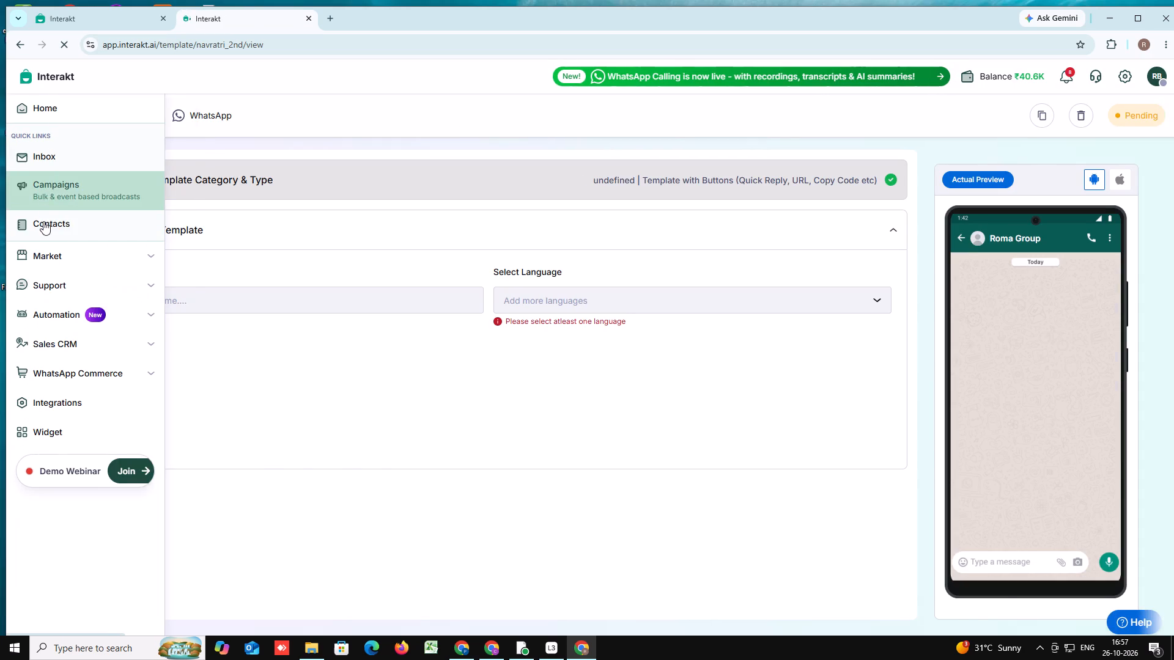
pyautogui.click(73, 251)
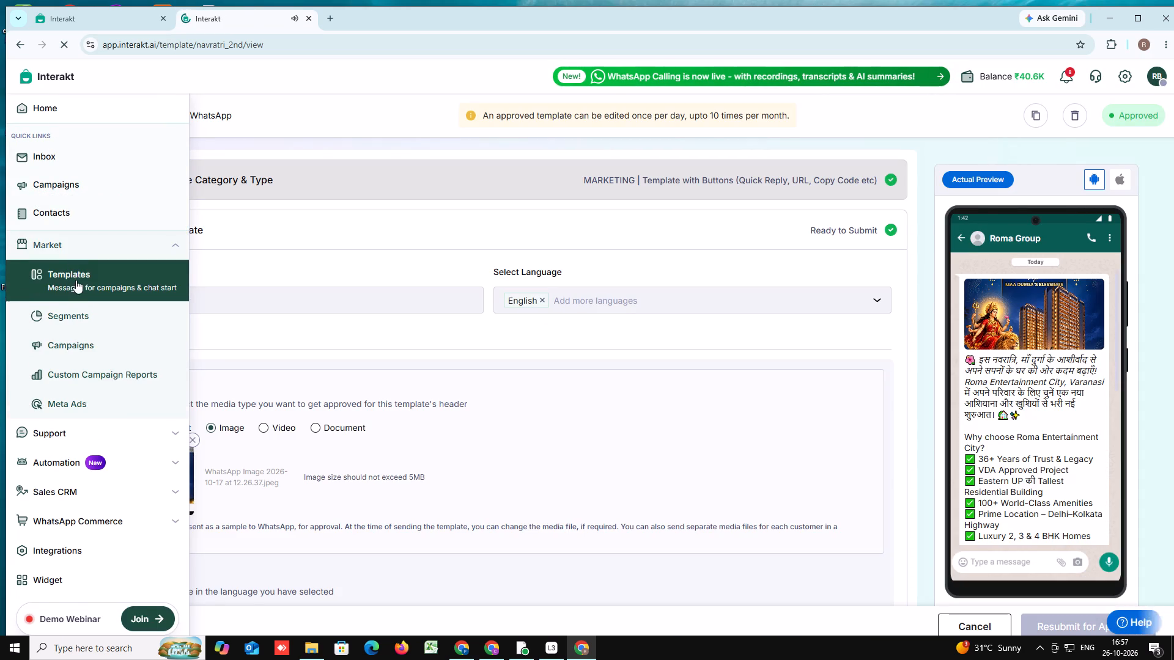
pyautogui.click(76, 282)
pyautogui.click(641, 125)
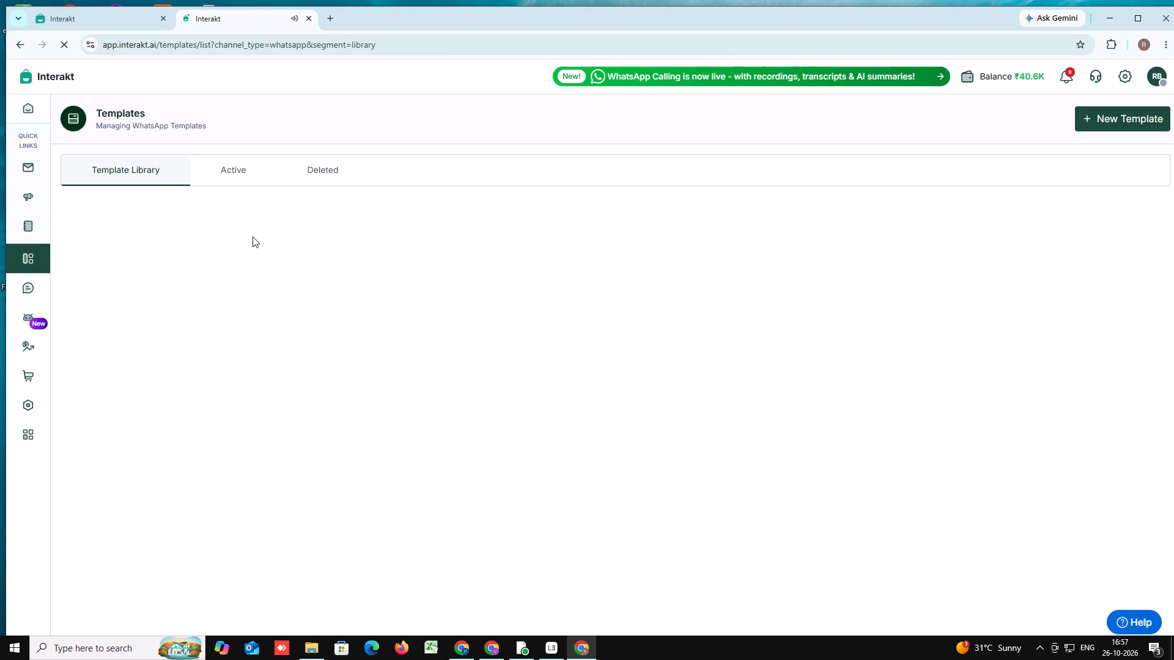
pyautogui.click(1096, 114)
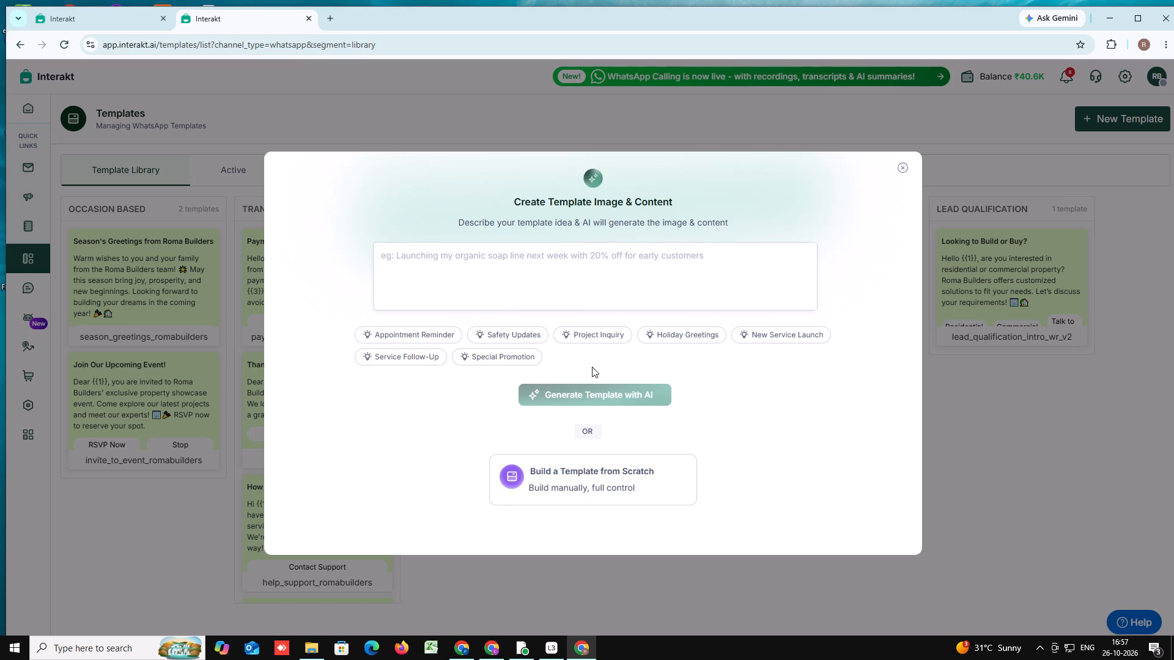
pyautogui.click(575, 465)
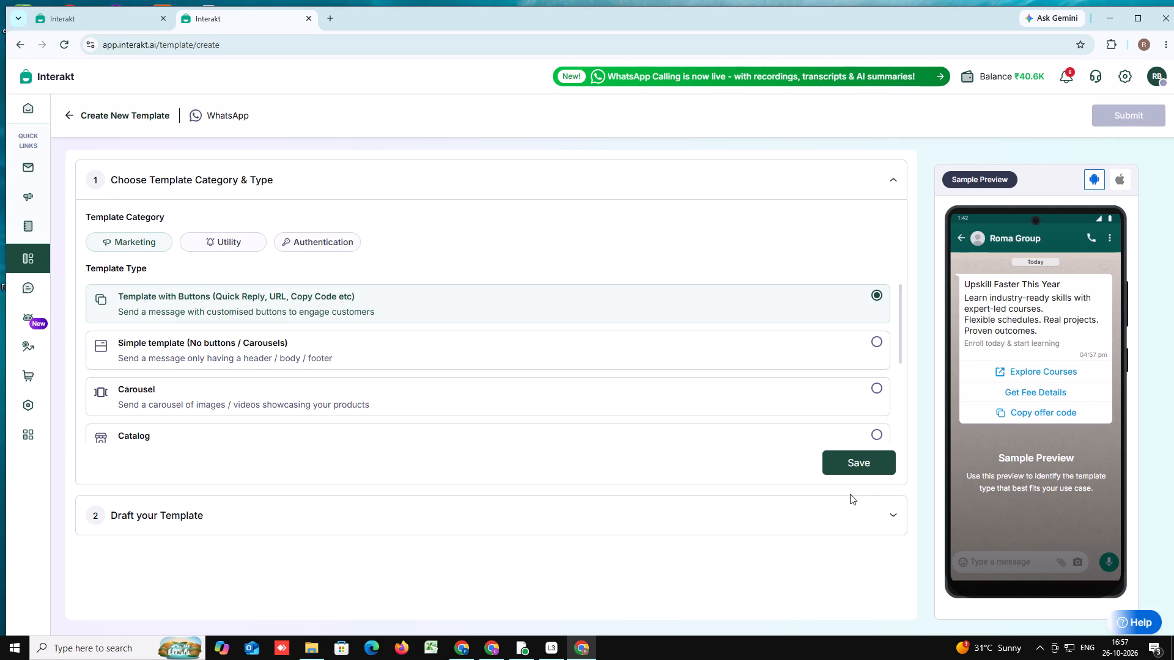
pyautogui.click(859, 466)
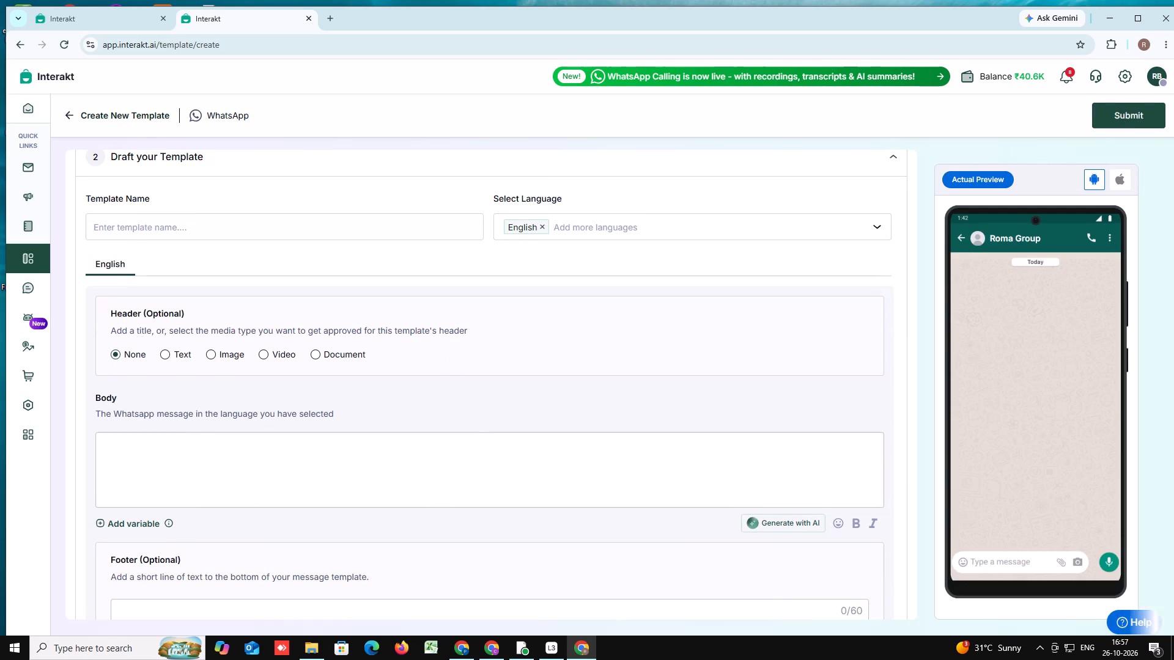
# Name the new template "Price revise new".
pyautogui.click(162, 227)
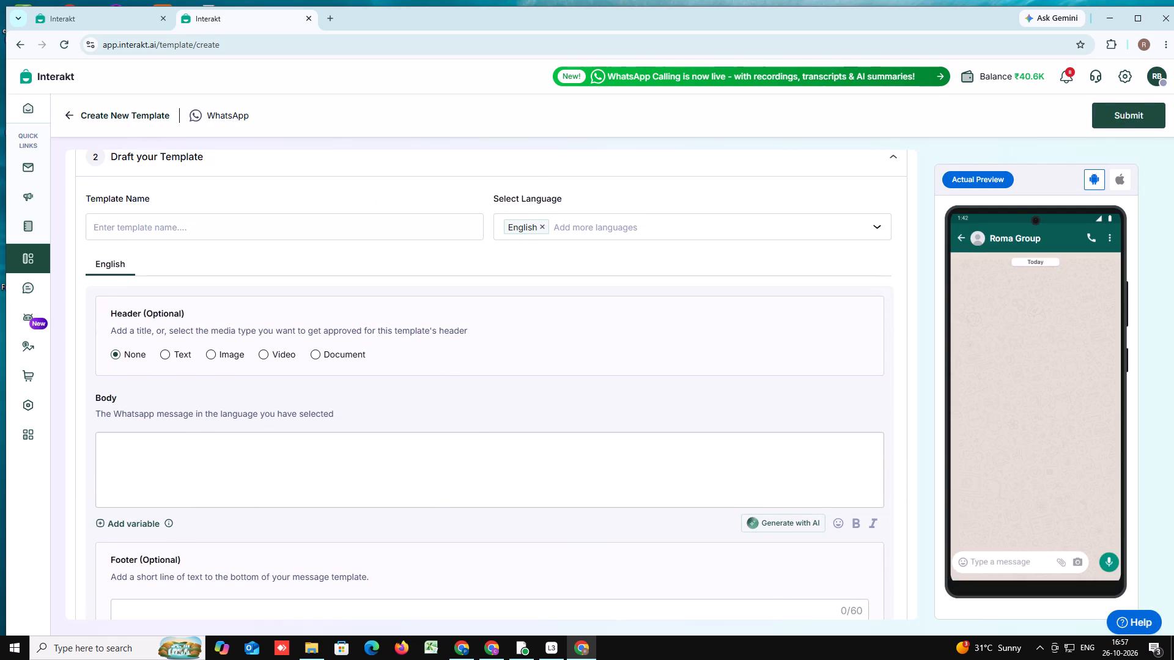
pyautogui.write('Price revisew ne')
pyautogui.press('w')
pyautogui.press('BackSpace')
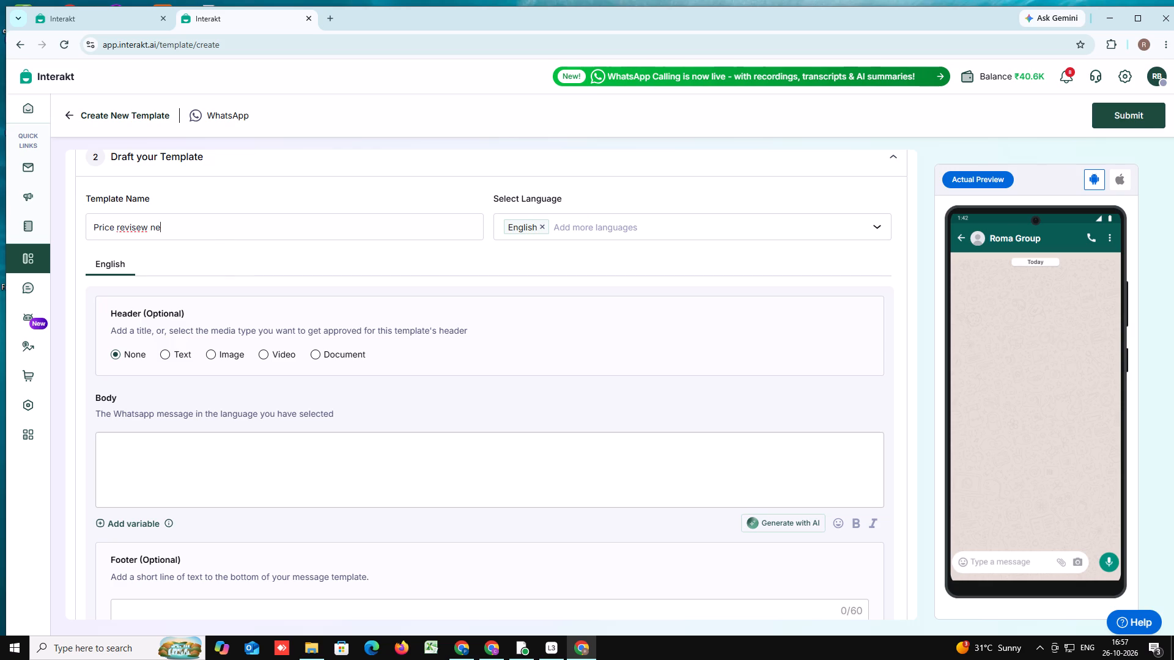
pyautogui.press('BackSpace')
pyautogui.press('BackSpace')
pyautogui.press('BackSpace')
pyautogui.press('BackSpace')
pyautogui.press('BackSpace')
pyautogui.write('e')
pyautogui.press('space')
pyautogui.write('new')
# Set the template's header to Video and open the file selection for the header video upload.
pyautogui.click(261, 354)
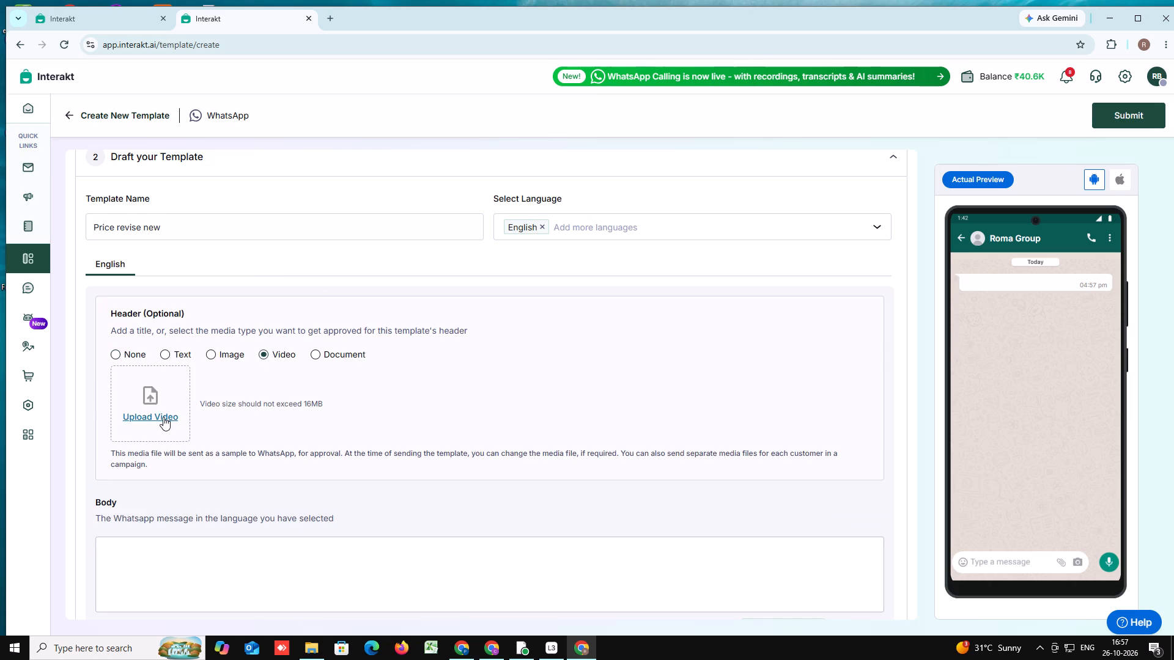
pyautogui.click(163, 417)
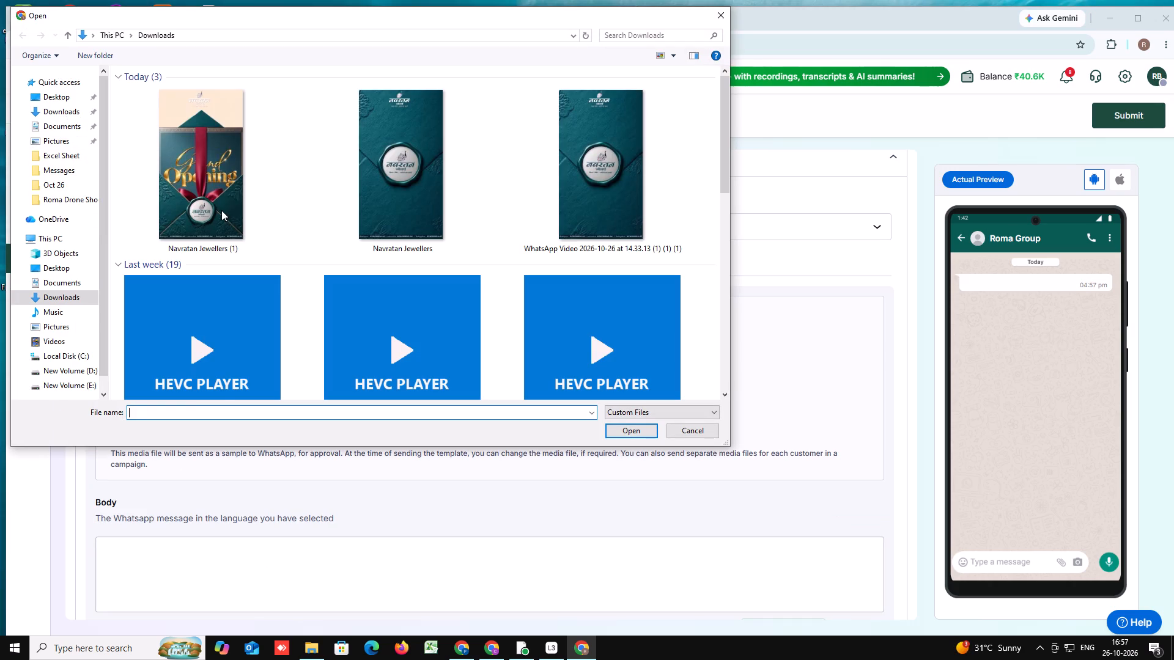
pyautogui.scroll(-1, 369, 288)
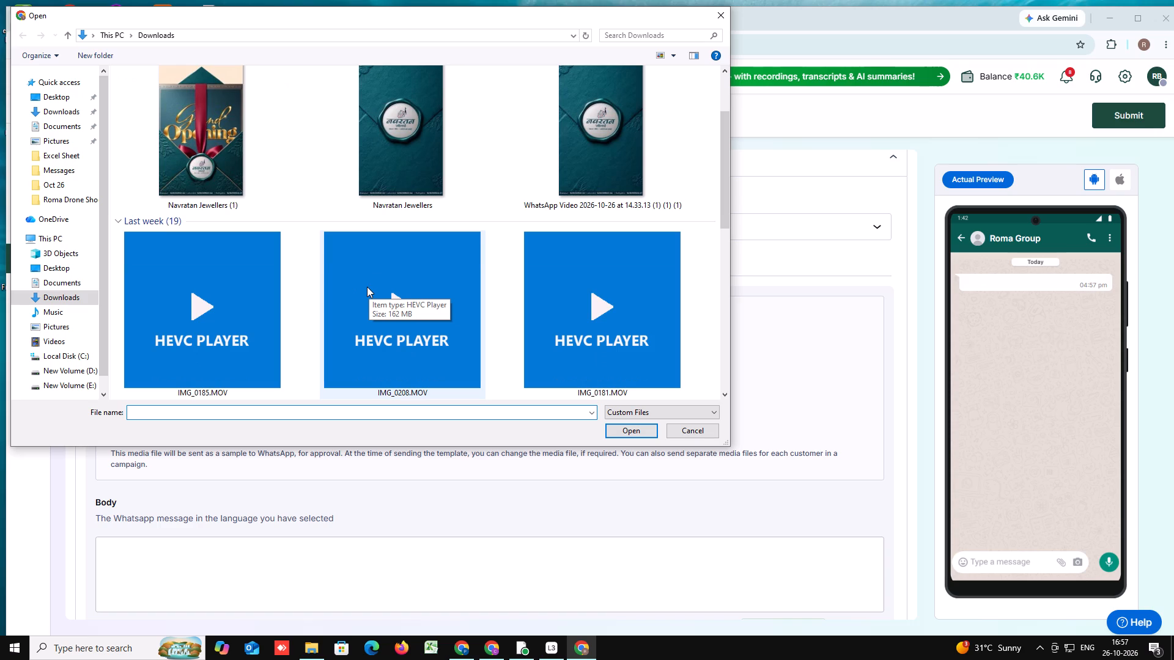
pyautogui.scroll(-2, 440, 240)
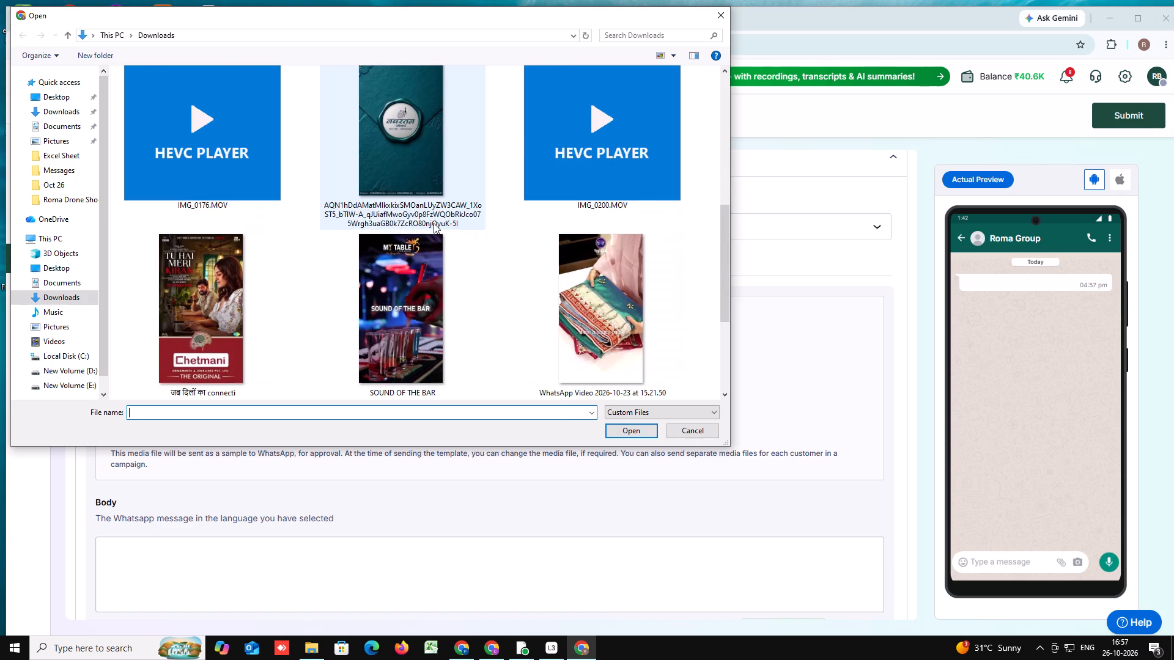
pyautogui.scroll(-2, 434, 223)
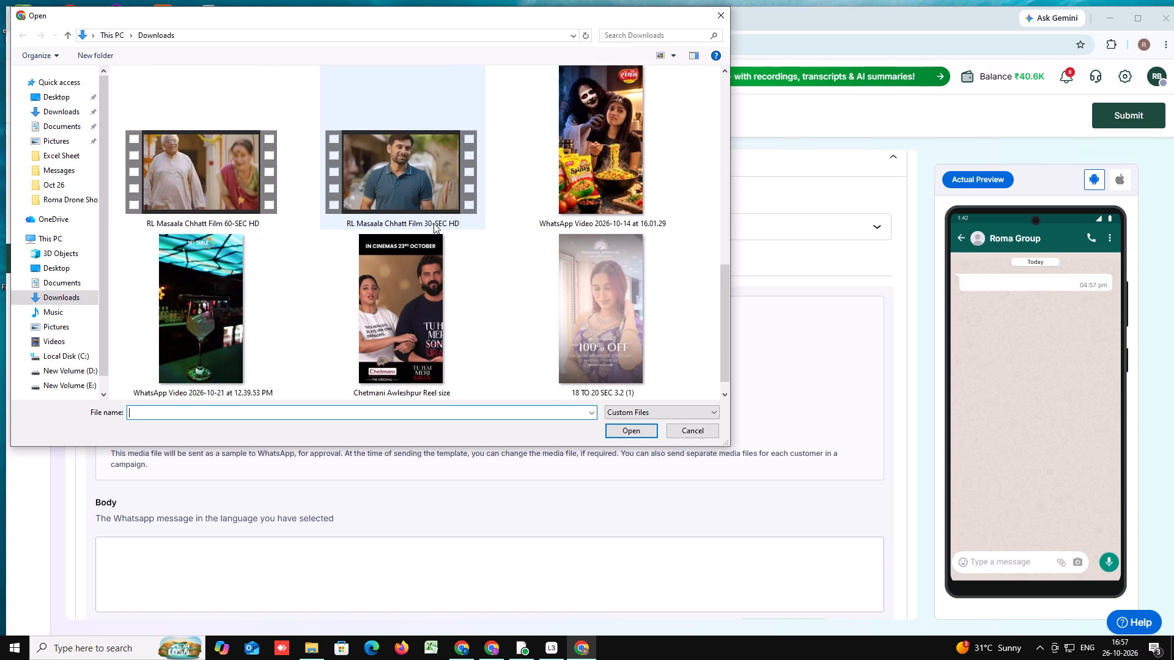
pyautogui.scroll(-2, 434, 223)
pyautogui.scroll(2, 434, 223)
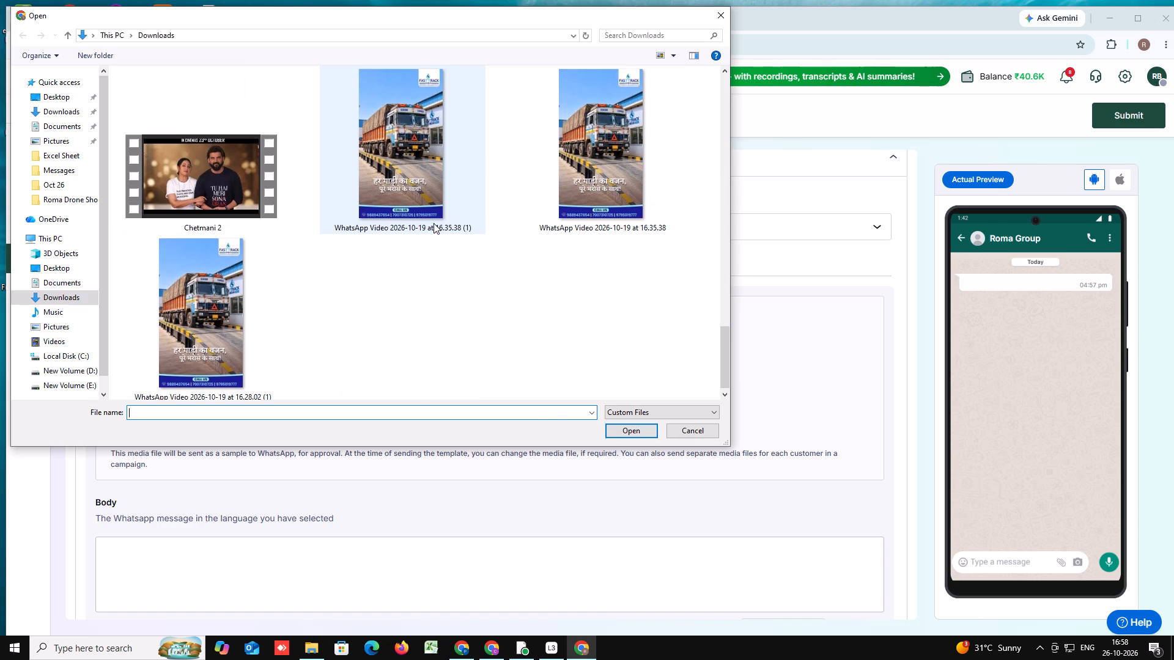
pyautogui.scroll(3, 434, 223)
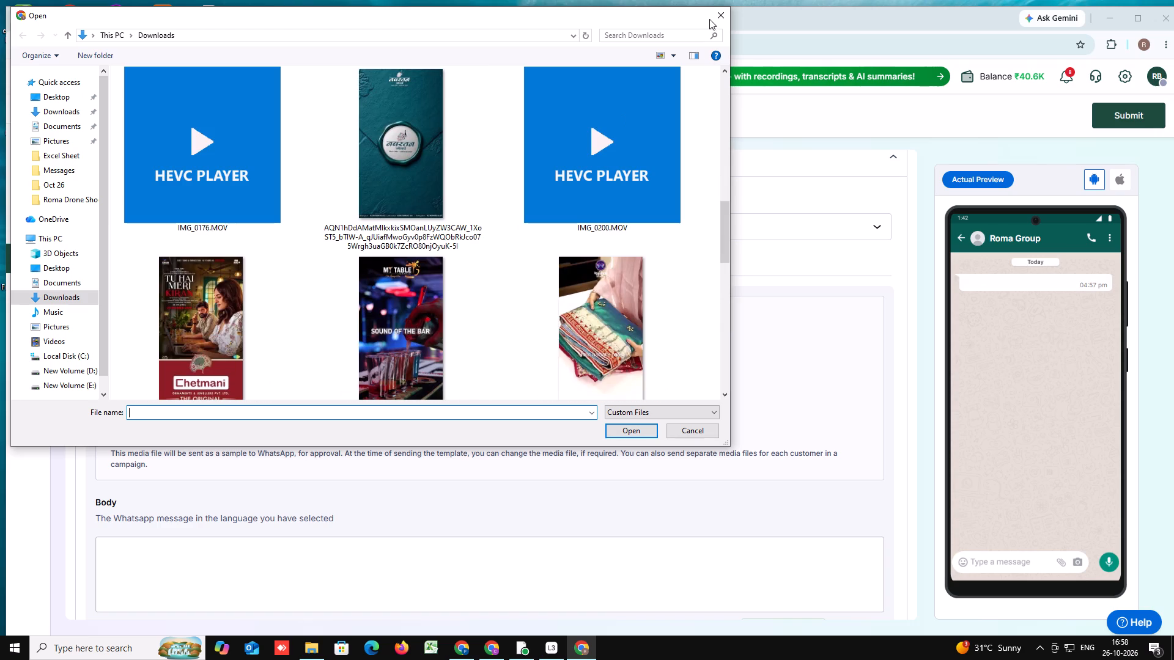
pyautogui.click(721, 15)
# Change the template header to Image and upload WhatsApp Image 2026-10-26 at 12.01.00 from Downloads.
pyautogui.click(208, 354)
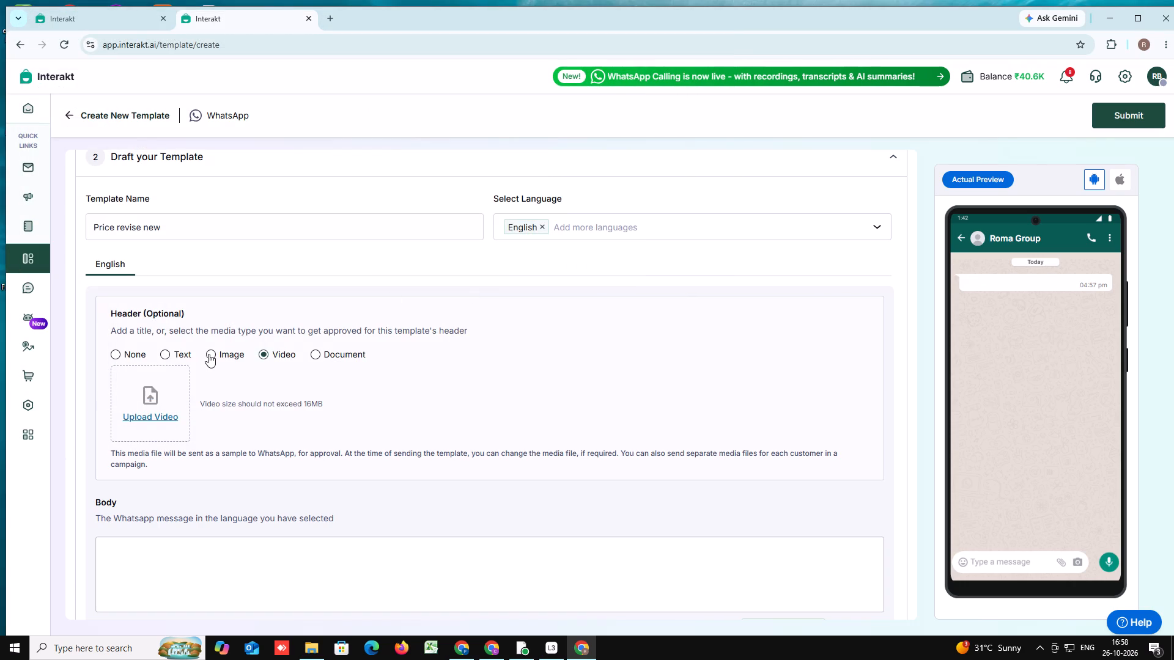
pyautogui.click(140, 416)
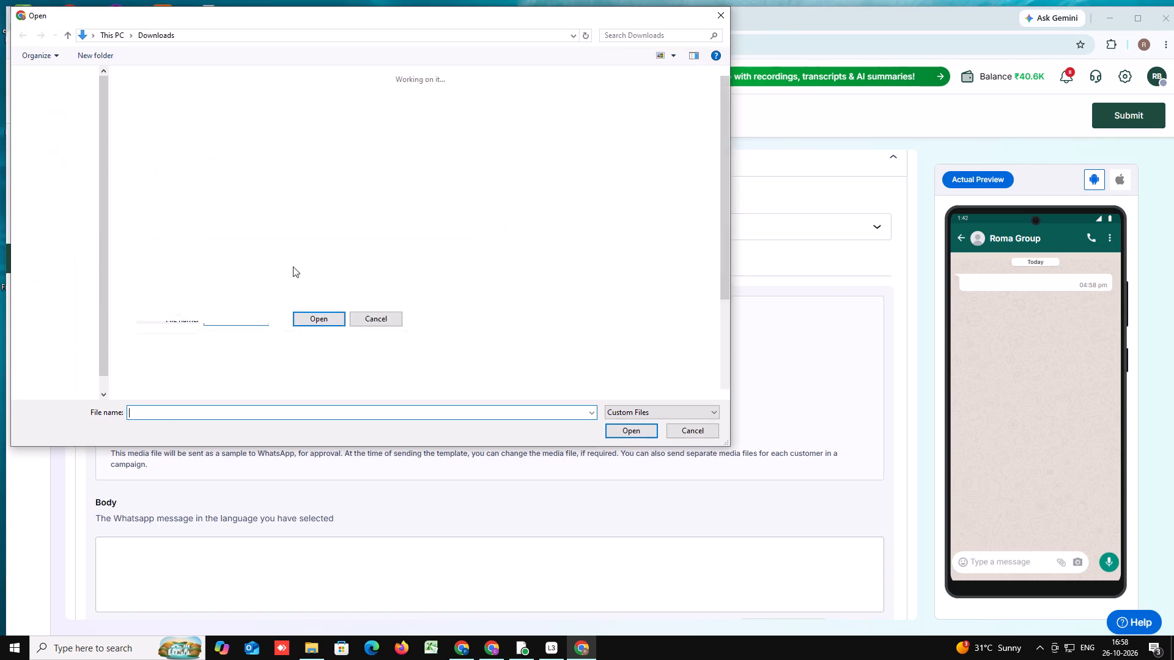
pyautogui.scroll(-2, 409, 207)
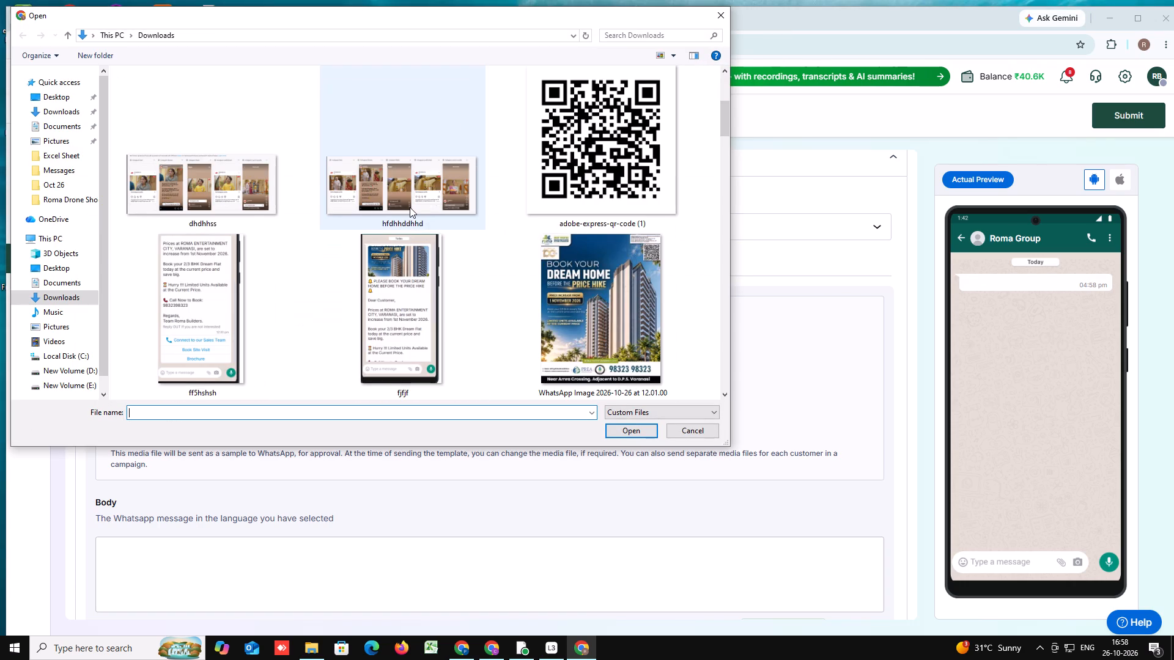
pyautogui.doubleClick(622, 332)
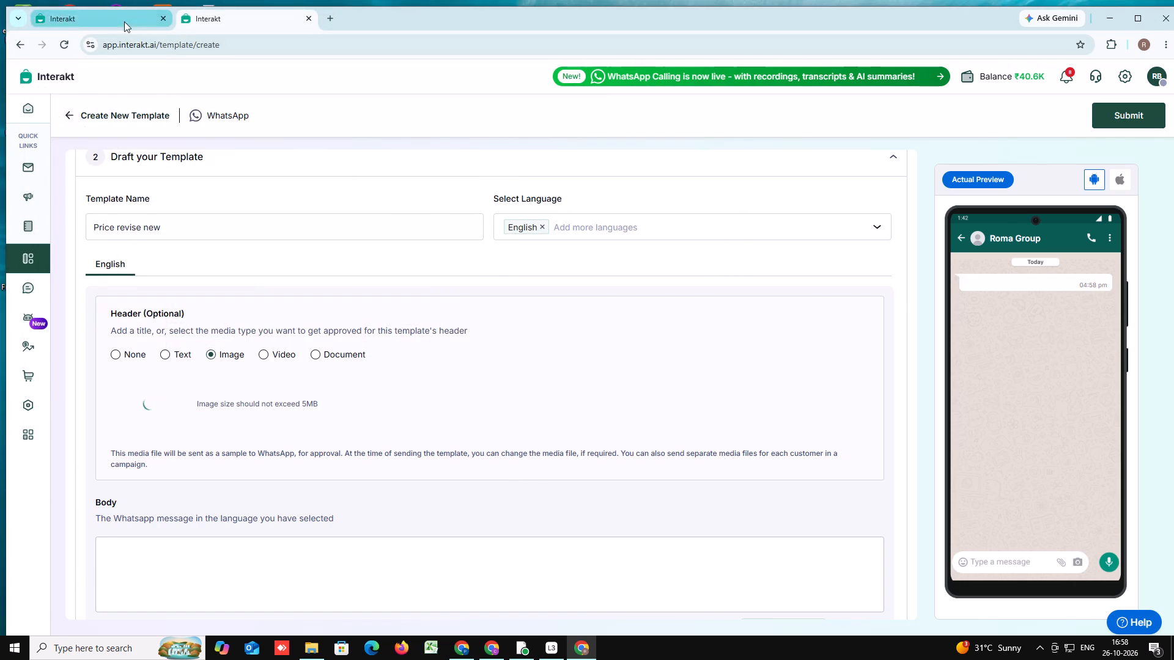
# Copy the full body text from the approved price template and paste it into the new template's empty body.
pyautogui.click(124, 21)
pyautogui.scroll(-5, 196, 334)
pyautogui.moveTo(105, 315); pyautogui.dragTo(281, 383)
pyautogui.rightClick(174, 326)
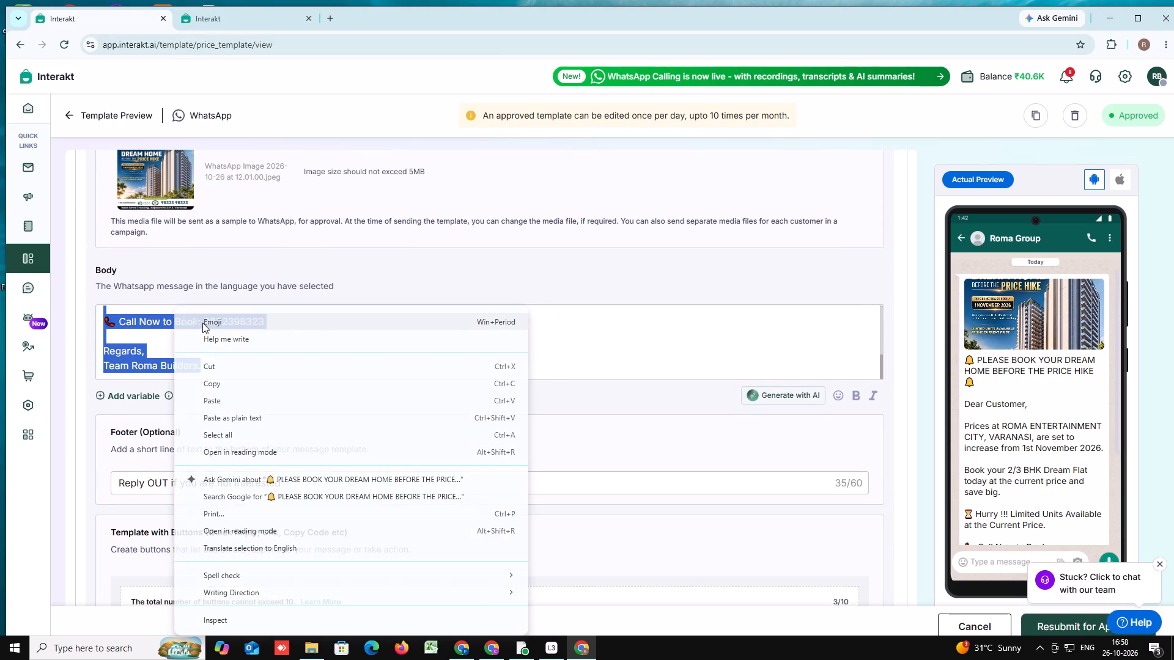
pyautogui.click(218, 379)
pyautogui.click(236, 15)
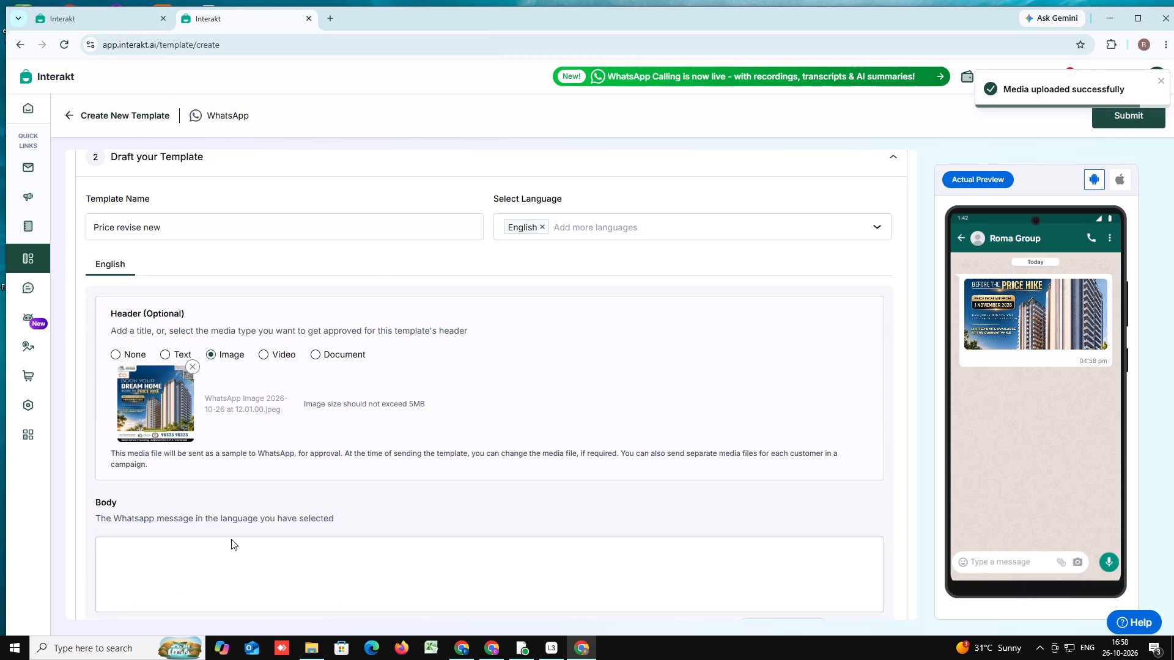
pyautogui.click(231, 551)
pyautogui.rightClick(231, 551)
pyautogui.click(260, 413)
# Split the headline ending in PRICE HIKE and the "Dear Customer," greeting into separate body paragraphs with blank lines after each.
pyautogui.scroll(-1, 272, 557)
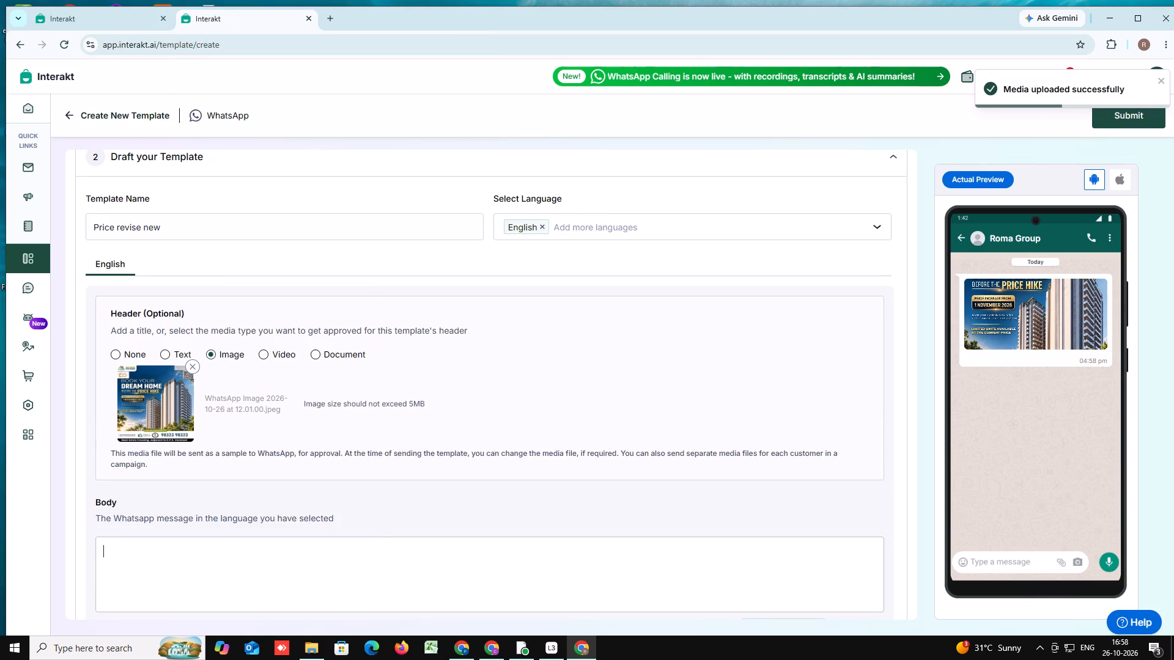
pyautogui.scroll(-1, 272, 557)
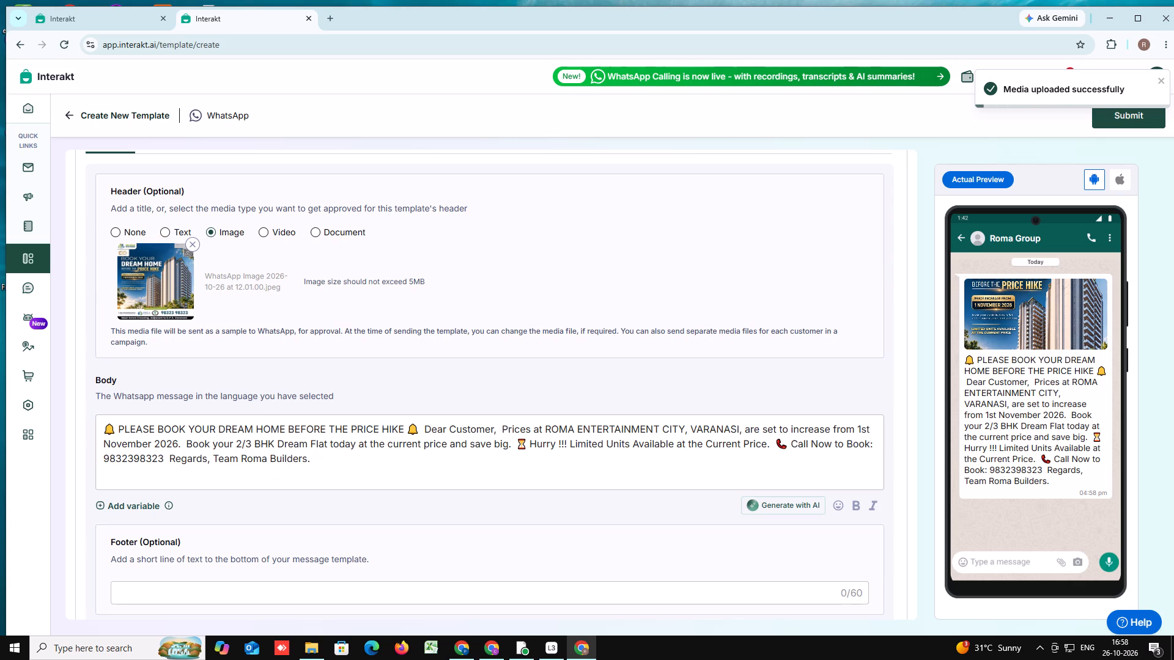
pyautogui.click(407, 424)
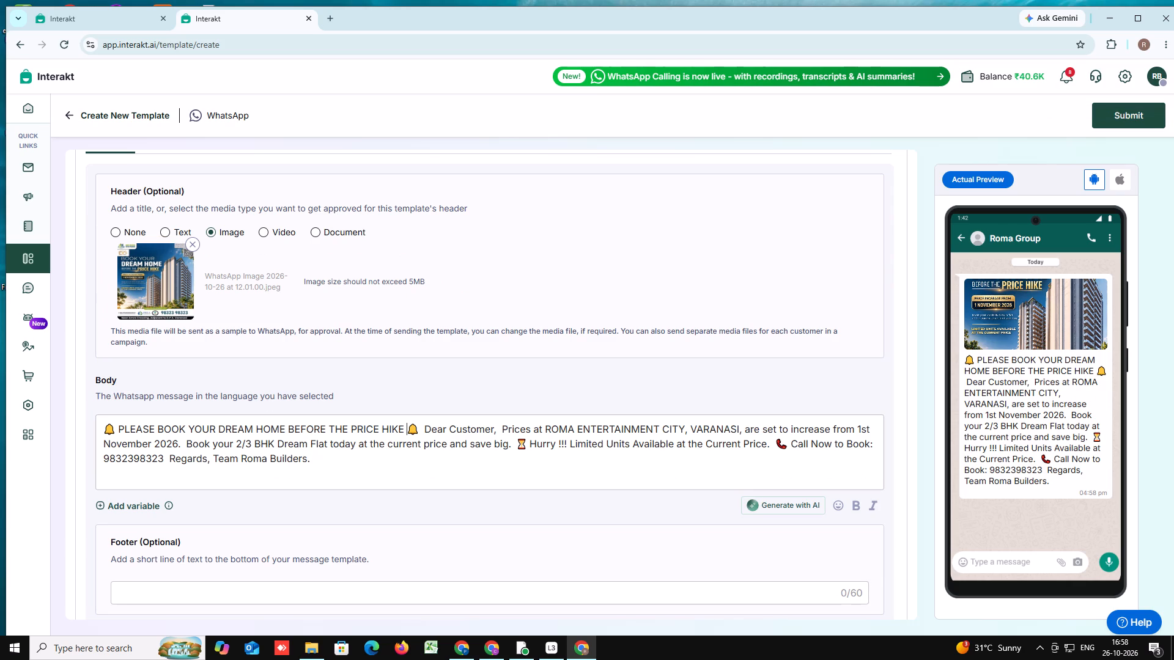
pyautogui.press('Return')
pyautogui.click(408, 425)
pyautogui.press('Return')
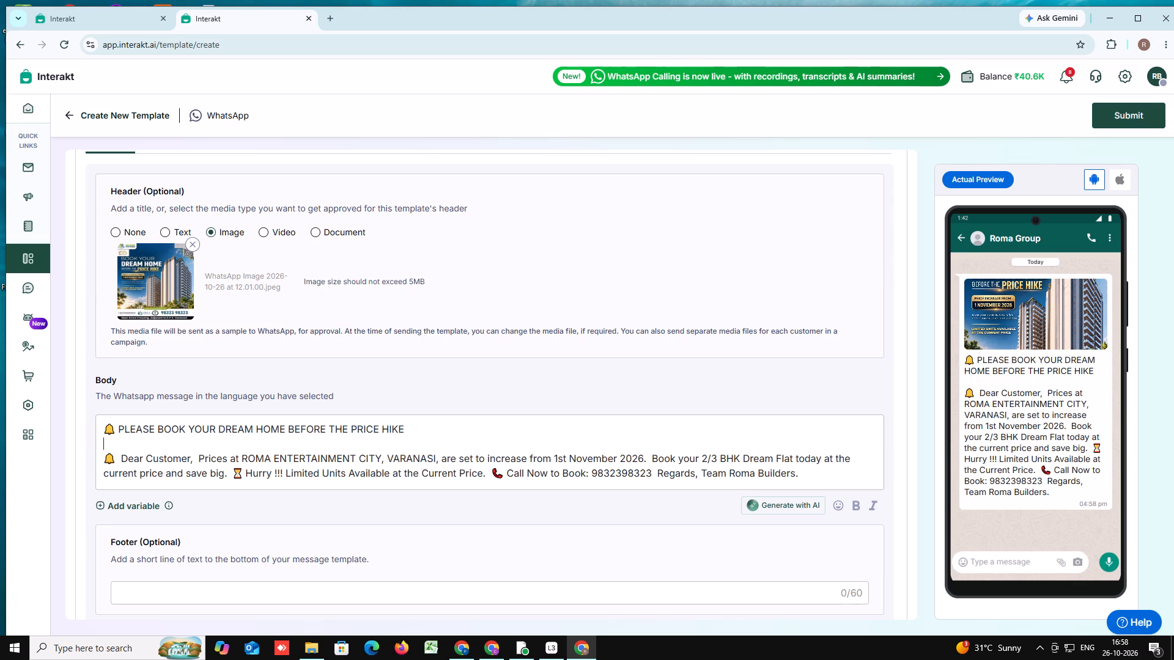
pyautogui.click(198, 457)
pyautogui.press('Return')
pyautogui.click(212, 460)
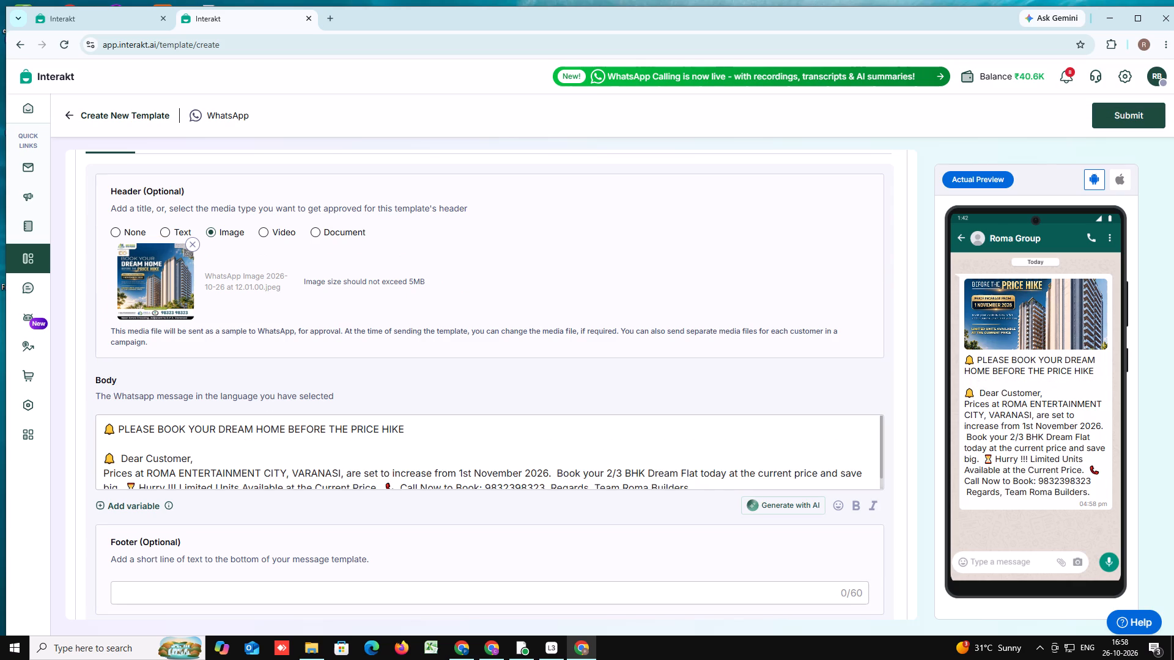
pyautogui.press('Return')
# Set the 1st November 2026 price sentence and the "Book your 2/3 BHK Dream Flat" sentence as separate paragraphs followed by blank lines.
pyautogui.scroll(-1, 270, 454)
pyautogui.click(556, 461)
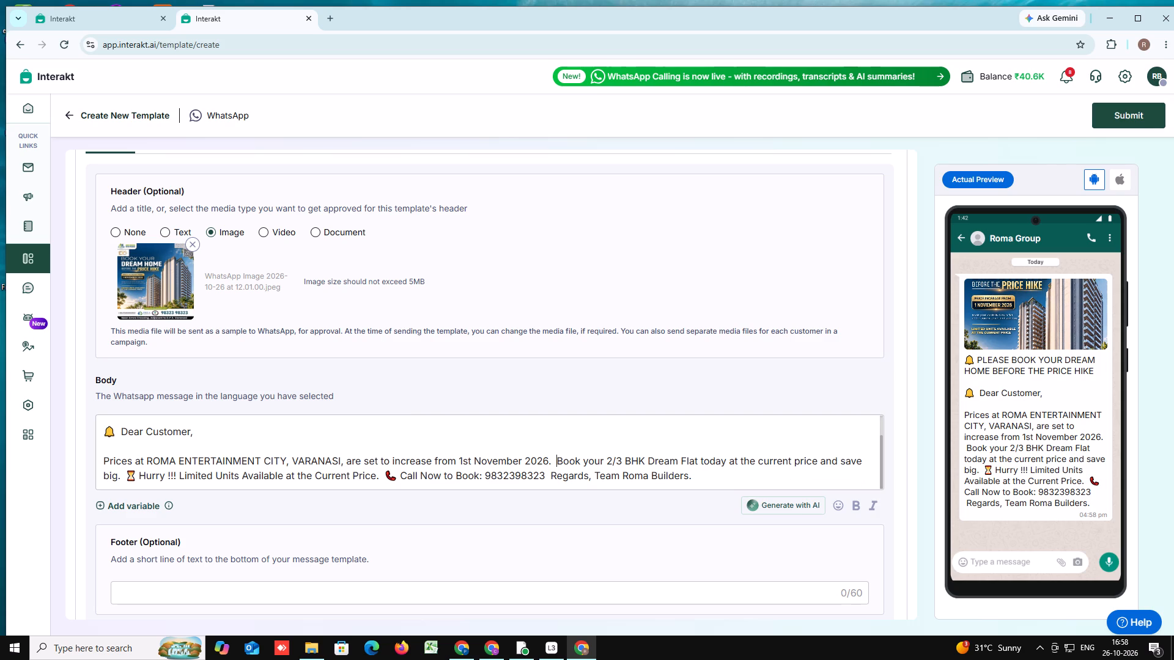
pyautogui.press('Return')
pyautogui.click(560, 461)
pyautogui.press('Return')
pyautogui.scroll(-1, 560, 460)
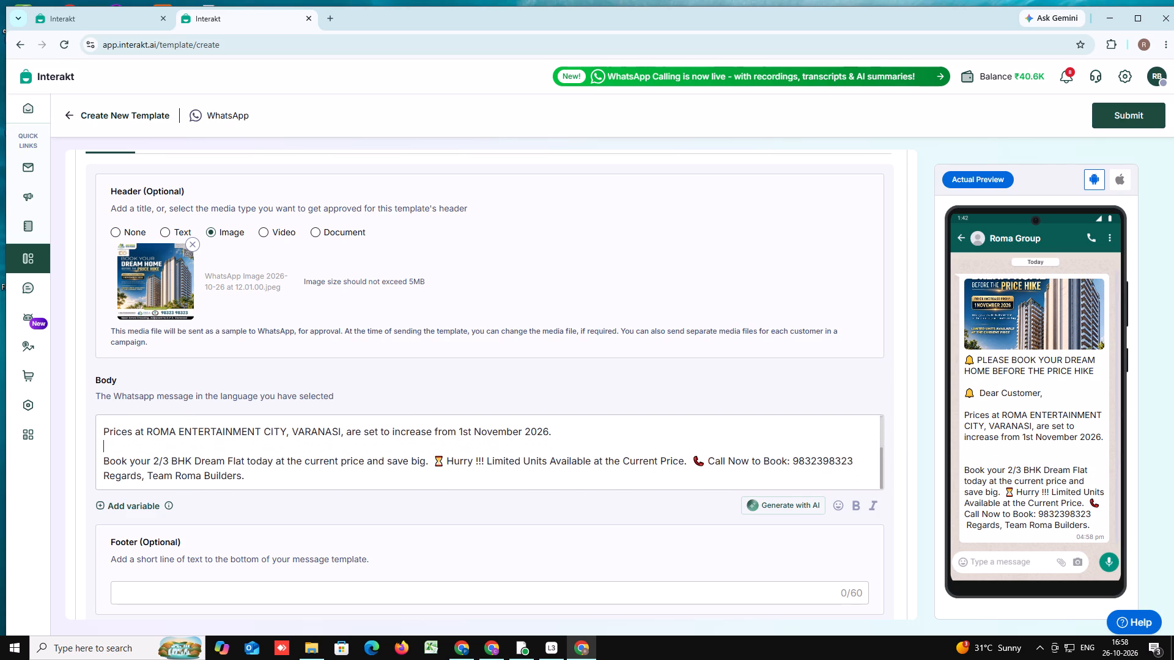
pyautogui.click(435, 465)
pyautogui.press('Return')
pyautogui.click(441, 461)
pyautogui.press('Return')
# Separate the "Hurry !!!" line, the "Call Now to Book" line and the "Regards" sign-off with blank lines in the body.
pyautogui.scroll(-1, 441, 461)
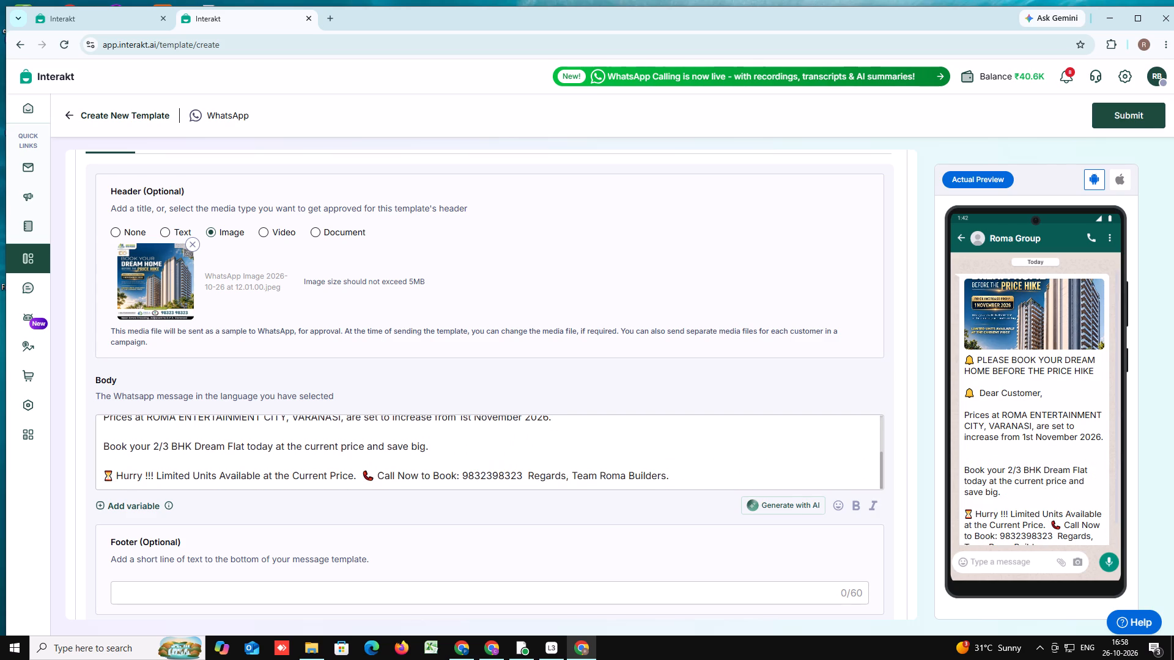
pyautogui.click(363, 476)
pyautogui.press('Return')
pyautogui.click(372, 474)
pyautogui.press('Return')
pyautogui.scroll(-2, 377, 468)
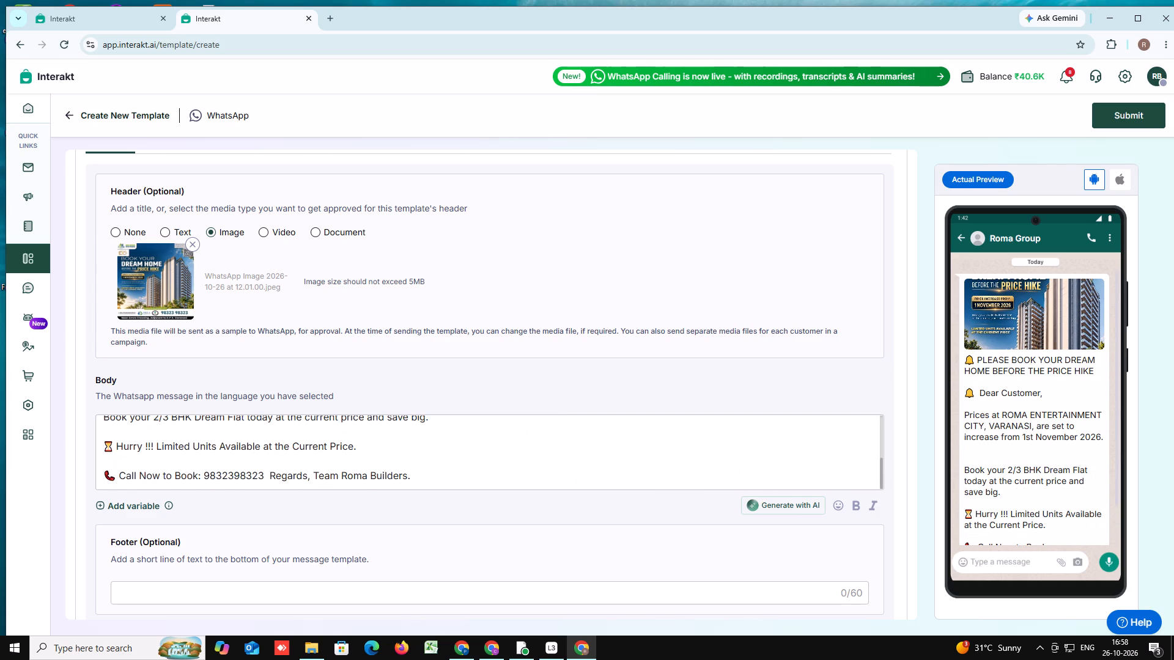
pyautogui.click(273, 474)
pyautogui.click(270, 474)
pyautogui.press('Return')
pyautogui.click(293, 472)
pyautogui.press('Return')
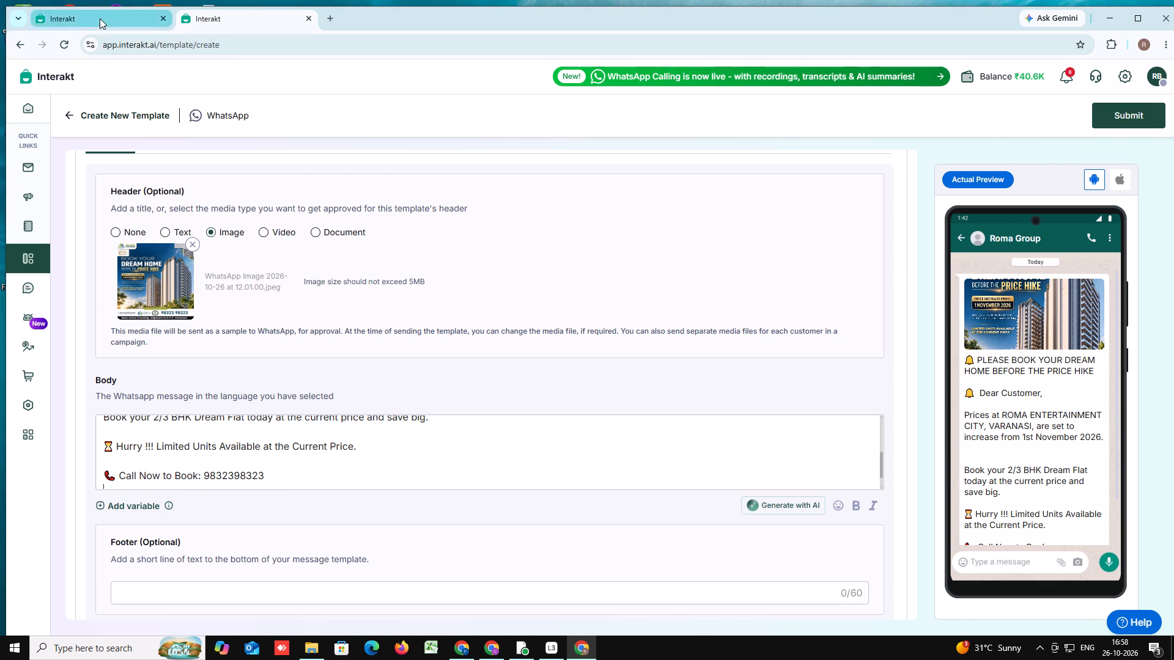
# Compare the body text layout of the approved price template with that of the new draft.
pyautogui.click(100, 18)
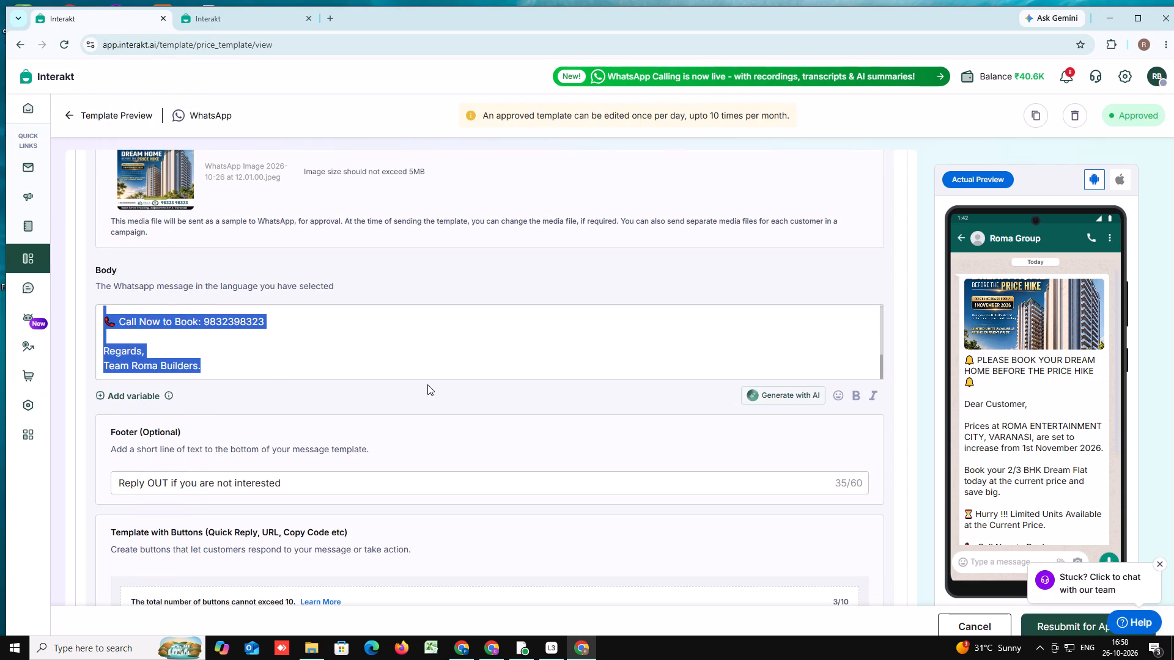
pyautogui.click(424, 379)
pyautogui.scroll(3, 323, 340)
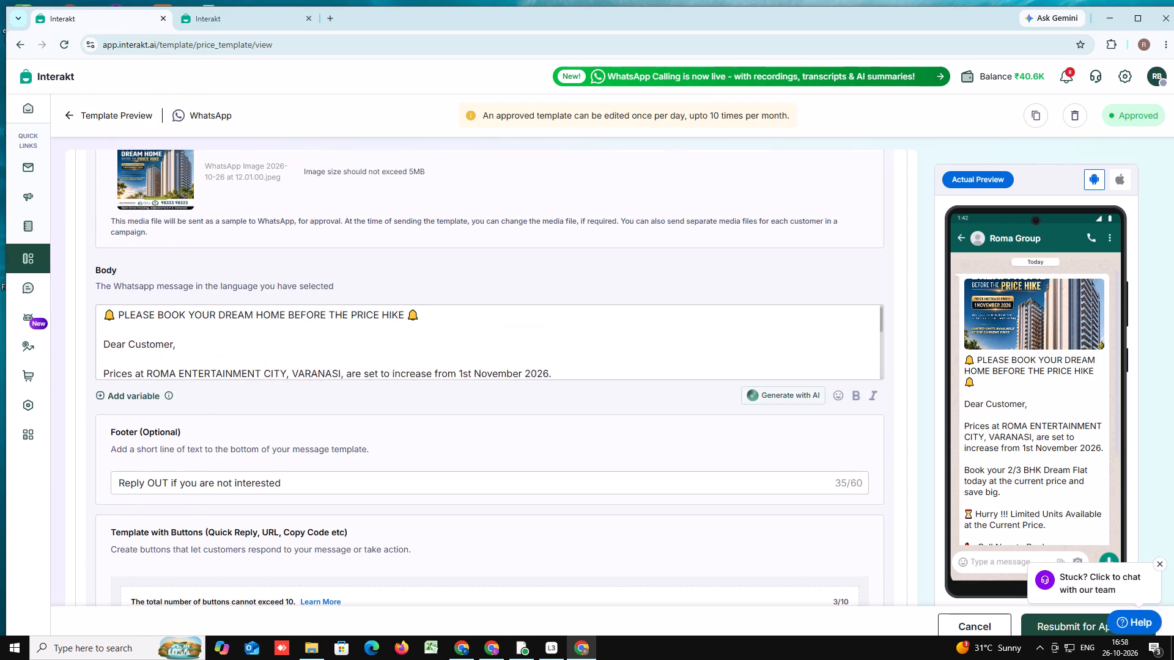
pyautogui.scroll(-4, 323, 340)
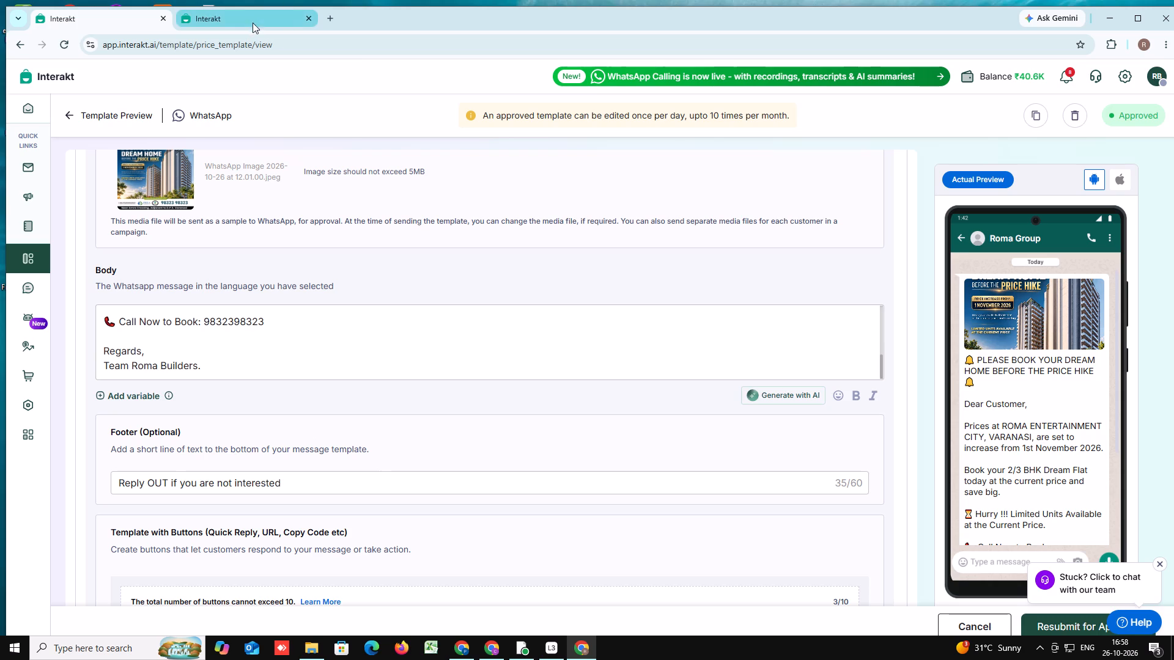
pyautogui.click(253, 13)
pyautogui.scroll(-2, 284, 455)
pyautogui.scroll(2, 288, 457)
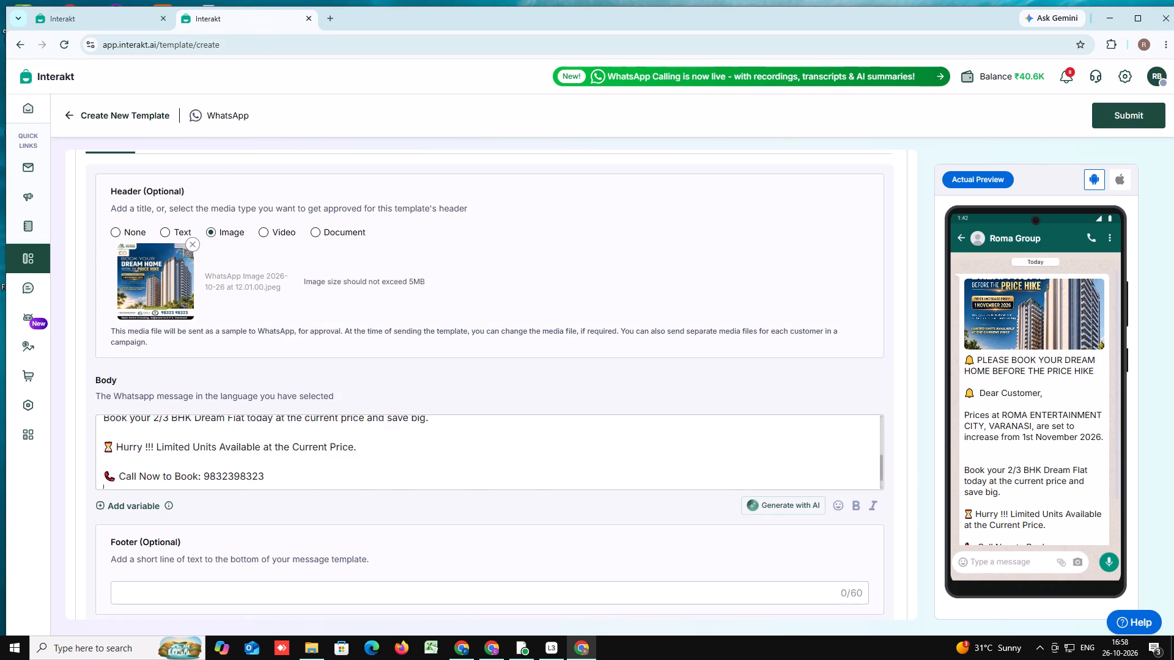
# Remove the word "PLEASE" from the headline so that it starts with "BOOK YOUR DREAM HOME".
pyautogui.scroll(1, 288, 457)
pyautogui.click(159, 430)
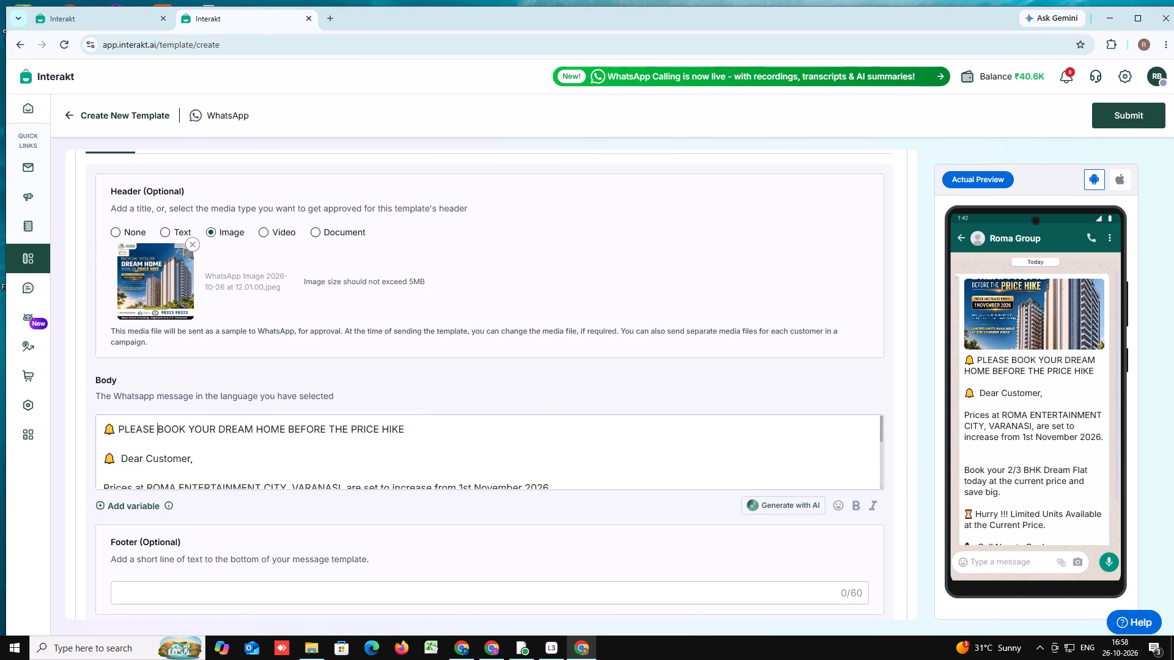
pyautogui.press('BackSpace')
pyautogui.press('BackSpace')
pyautogui.press('BackSpace')
pyautogui.press('BackSpace')
pyautogui.press('BackSpace')
pyautogui.press('BackSpace')
pyautogui.press('BackSpace')
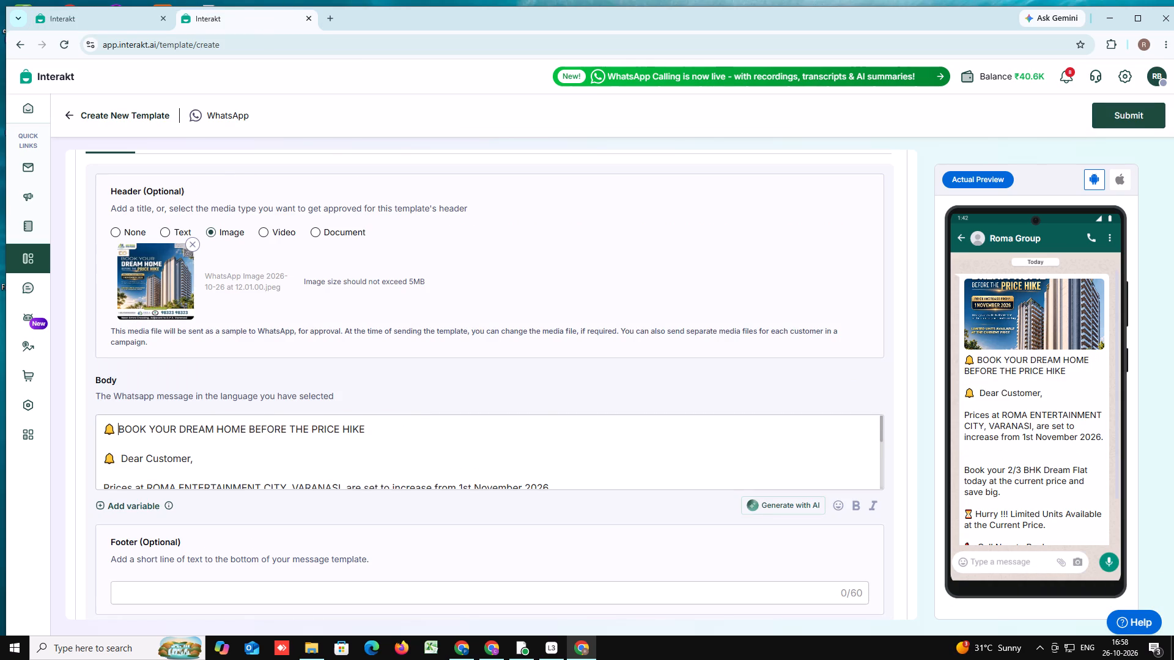
# Remove the space between the bell emoji and BOOK YOUR DREAM HOME in the body's first line.
pyautogui.press('BackSpace')
# Enter the template footer "Reply OUT if you are not interested".
pyautogui.scroll(-2, 291, 460)
pyautogui.scroll(-3, 242, 576)
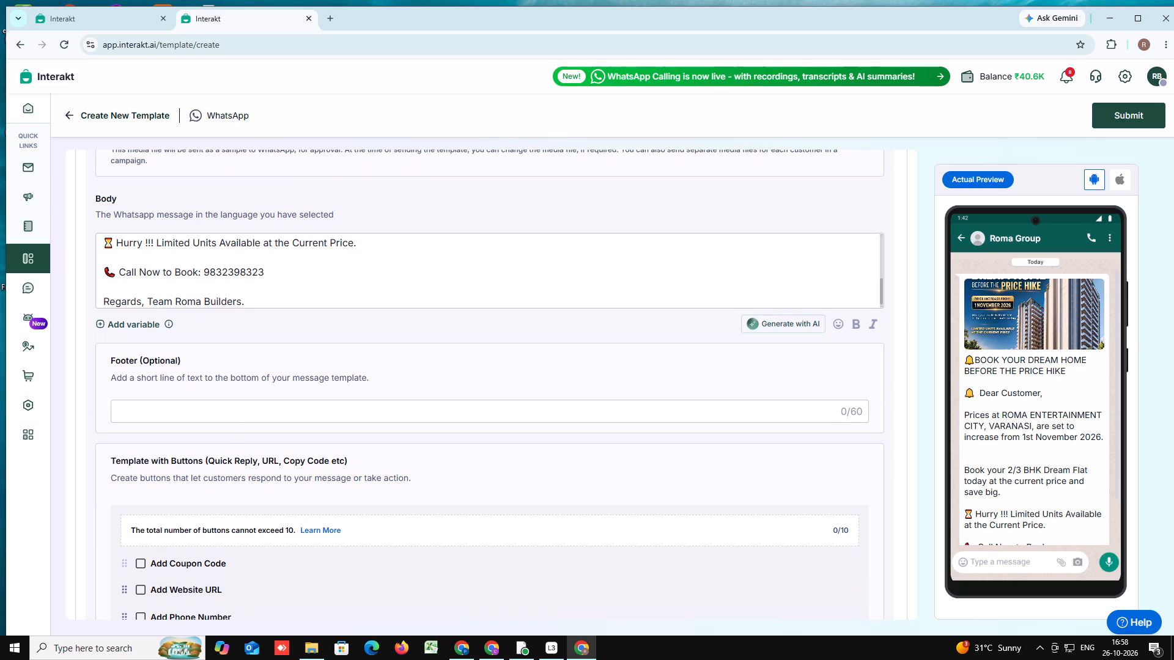
pyautogui.click(243, 409)
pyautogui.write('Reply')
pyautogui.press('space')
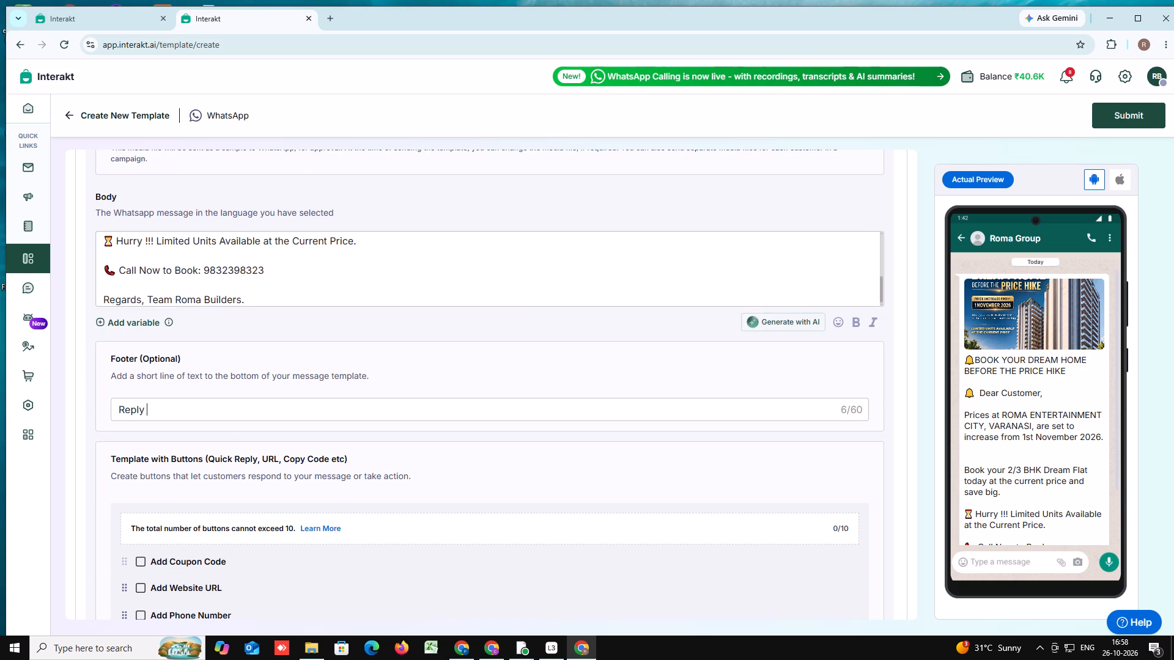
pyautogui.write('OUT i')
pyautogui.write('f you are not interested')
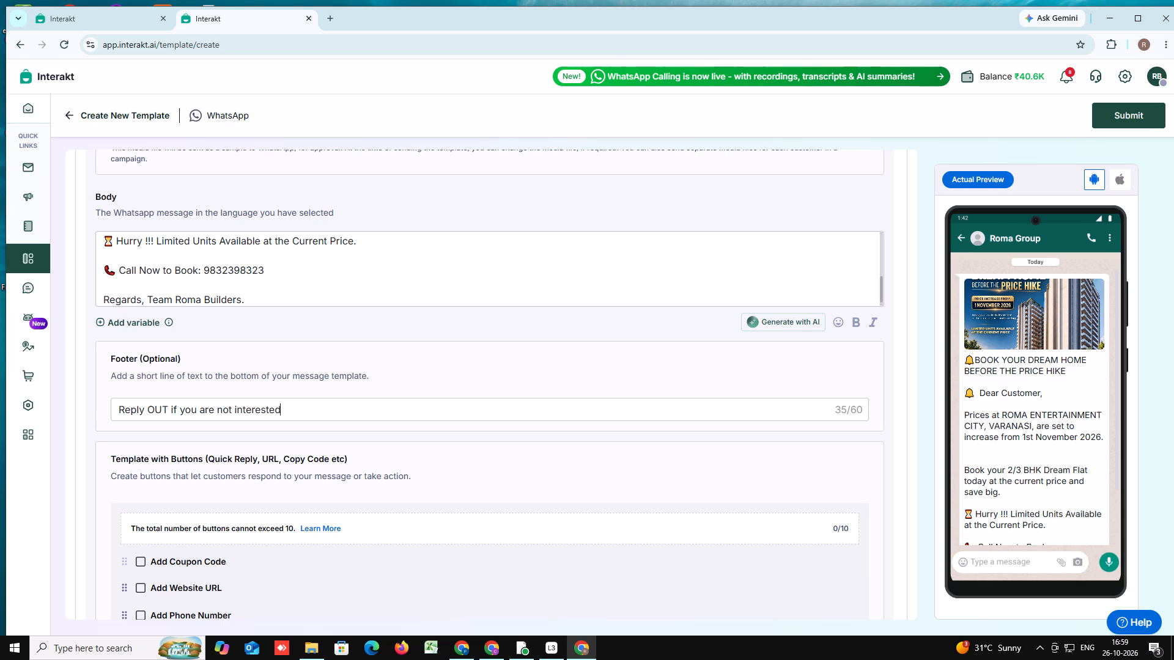
# Add two quick reply buttons, "Book Store Visit" and "Brochure", consulting the buttons of the existing price template.
pyautogui.scroll(-3, 256, 426)
pyautogui.click(141, 558)
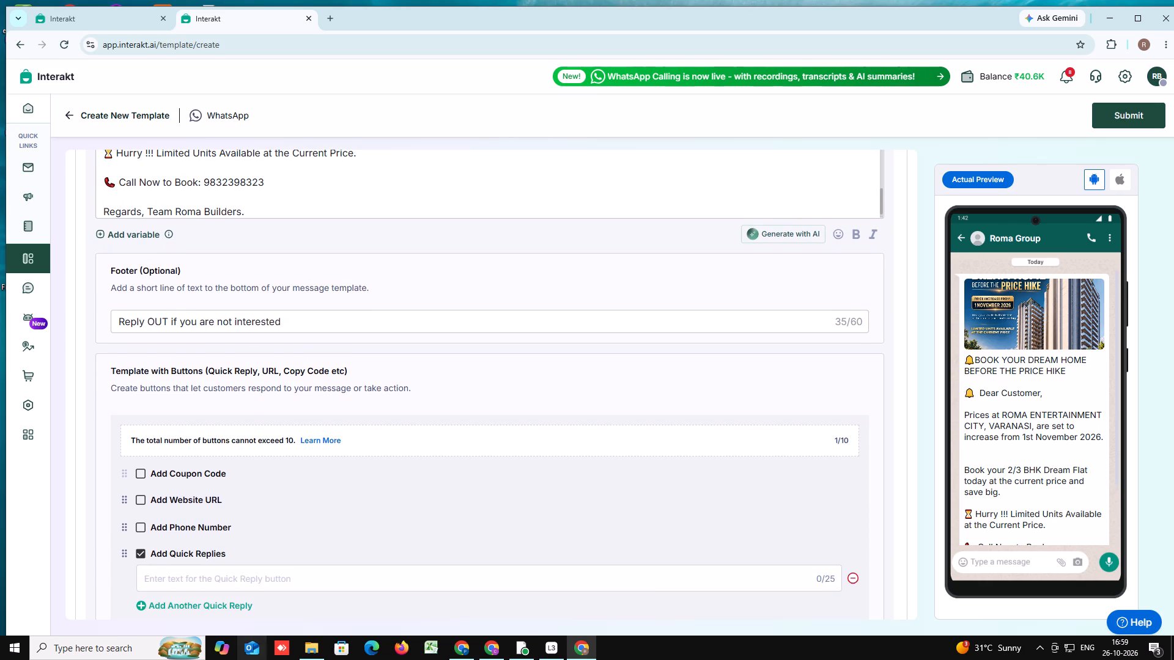
pyautogui.click(148, 20)
pyautogui.scroll(-8, 242, 557)
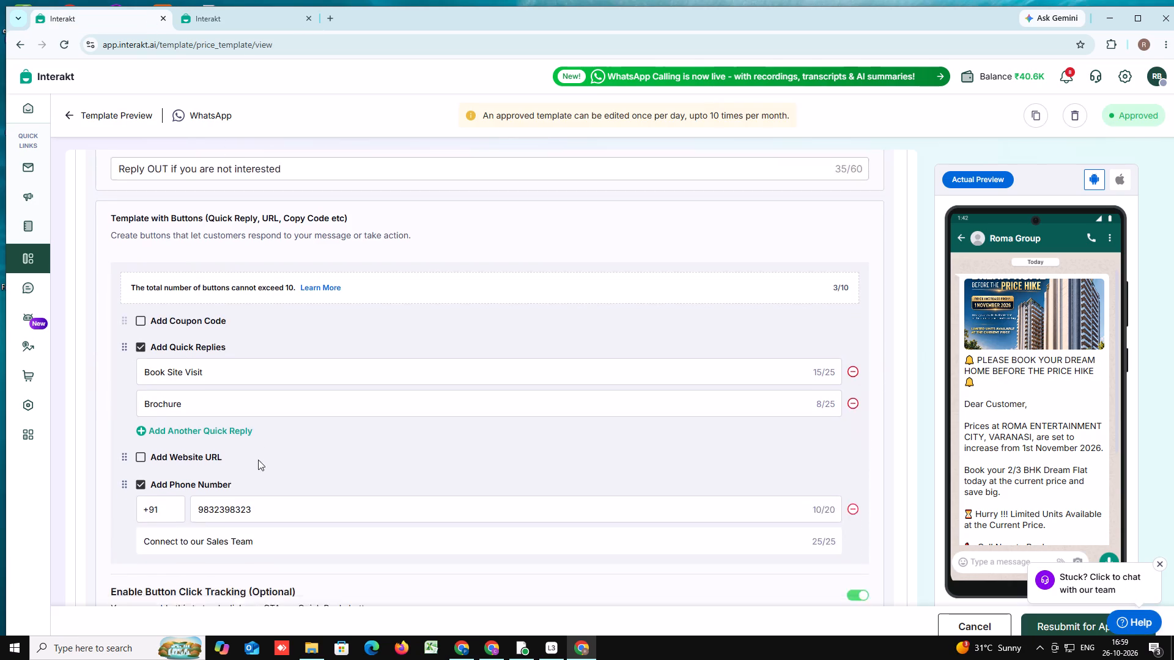
pyautogui.scroll(-1, 258, 460)
pyautogui.click(249, 15)
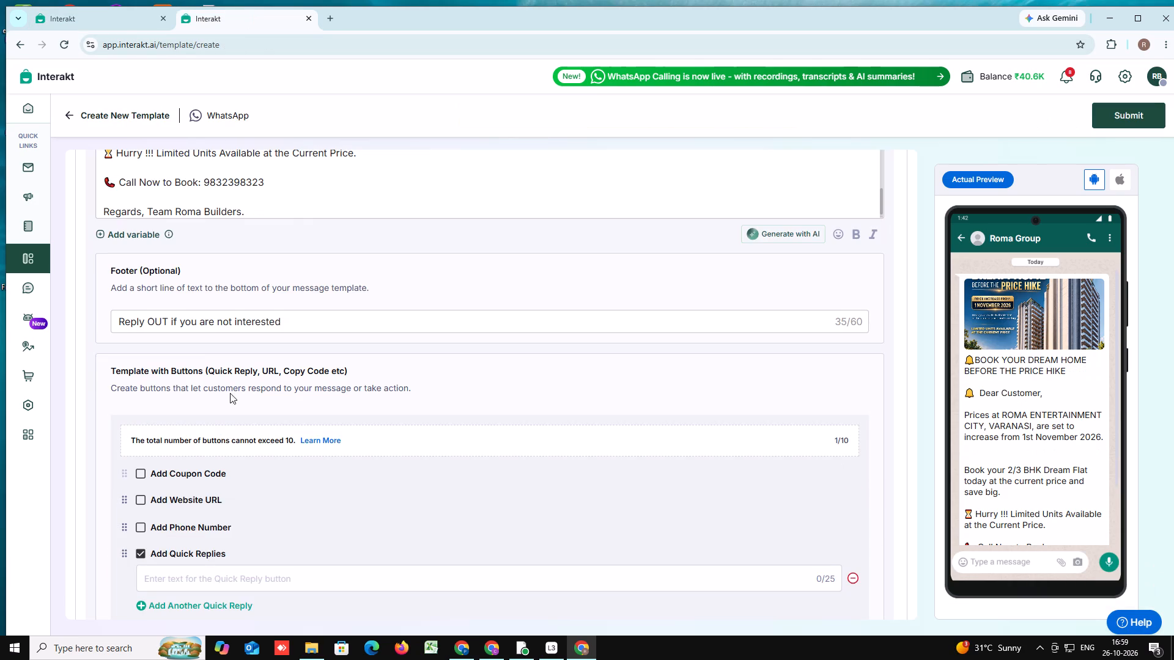
pyautogui.scroll(-2, 235, 519)
pyautogui.click(212, 453)
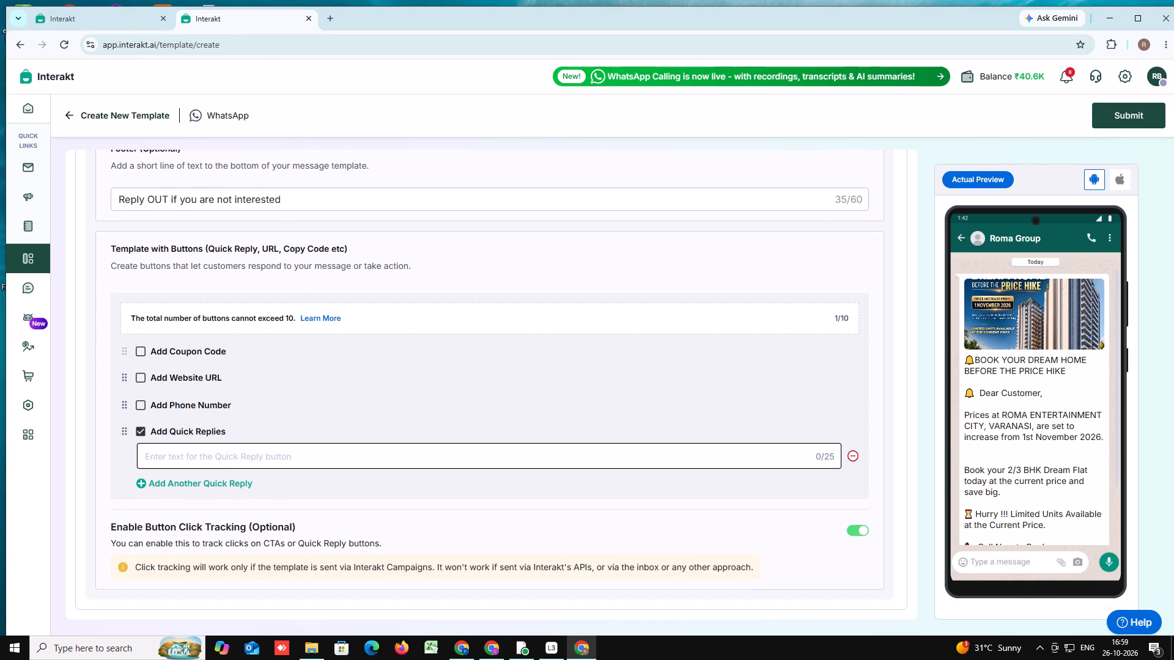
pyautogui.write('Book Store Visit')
pyautogui.click(187, 480)
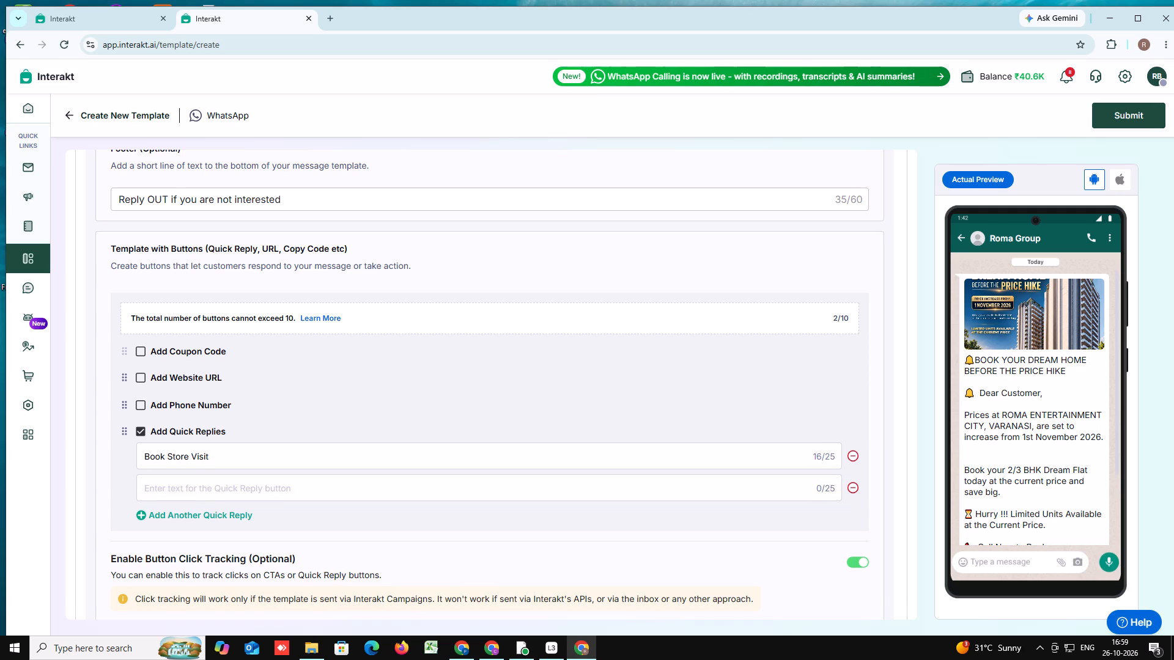
pyautogui.click(188, 487)
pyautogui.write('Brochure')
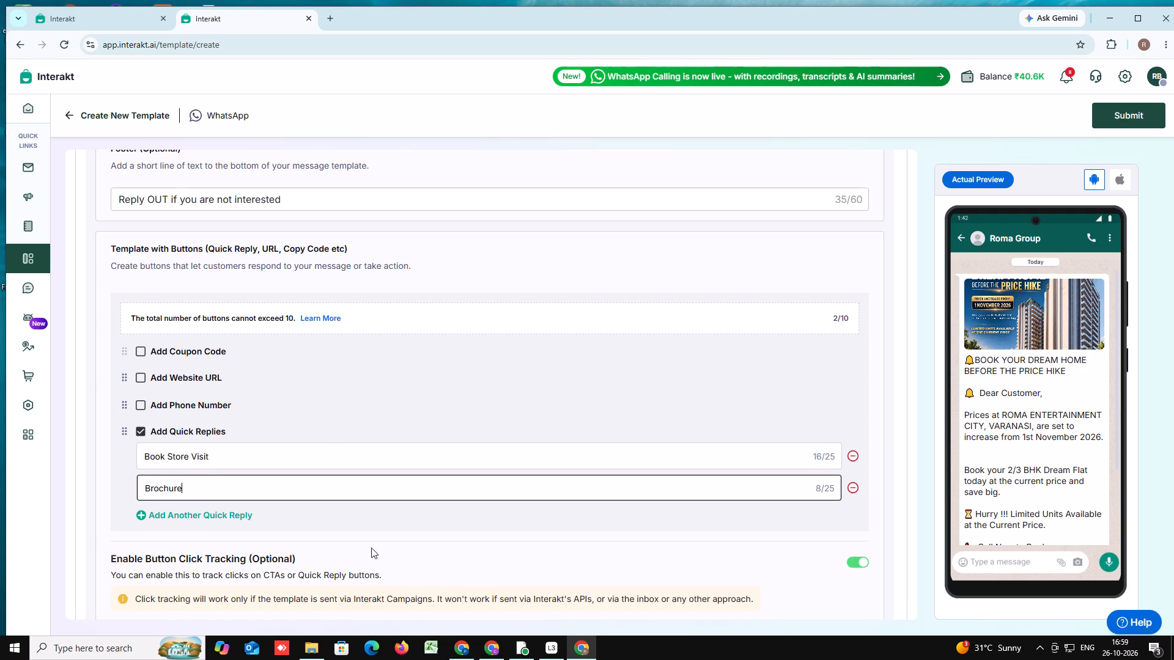
# Add a phone number button to the template and enter the sales phone number given in the message body.
pyautogui.click(140, 405)
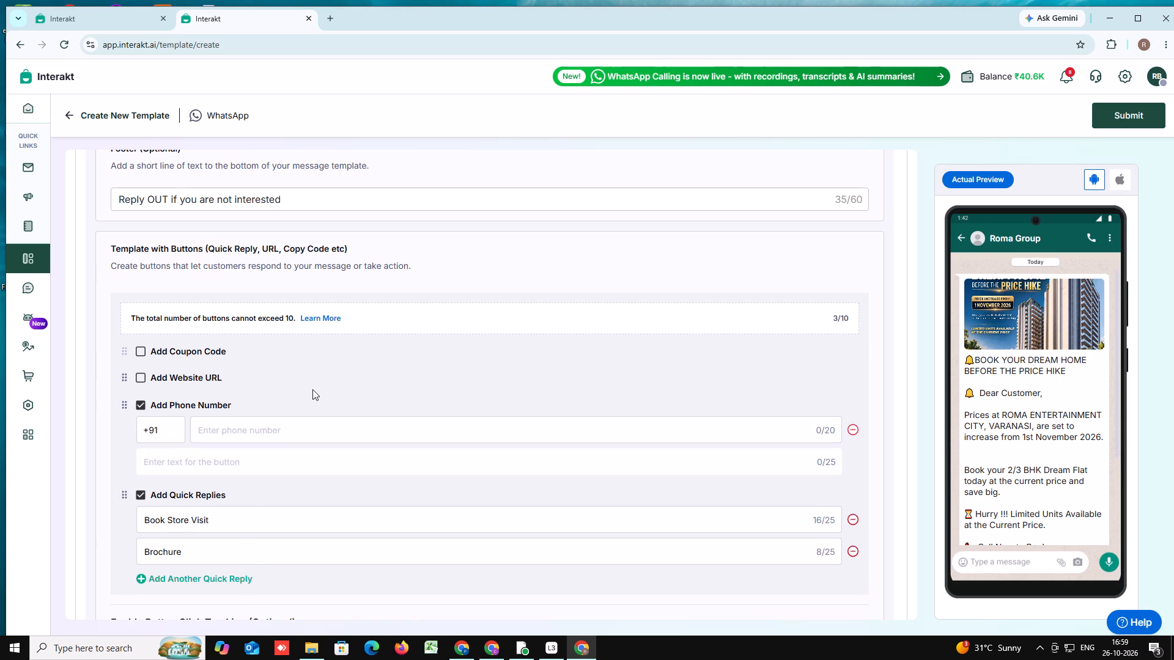
pyautogui.scroll(2, 318, 395)
pyautogui.scroll(-1, 318, 395)
pyautogui.scroll(1, 318, 395)
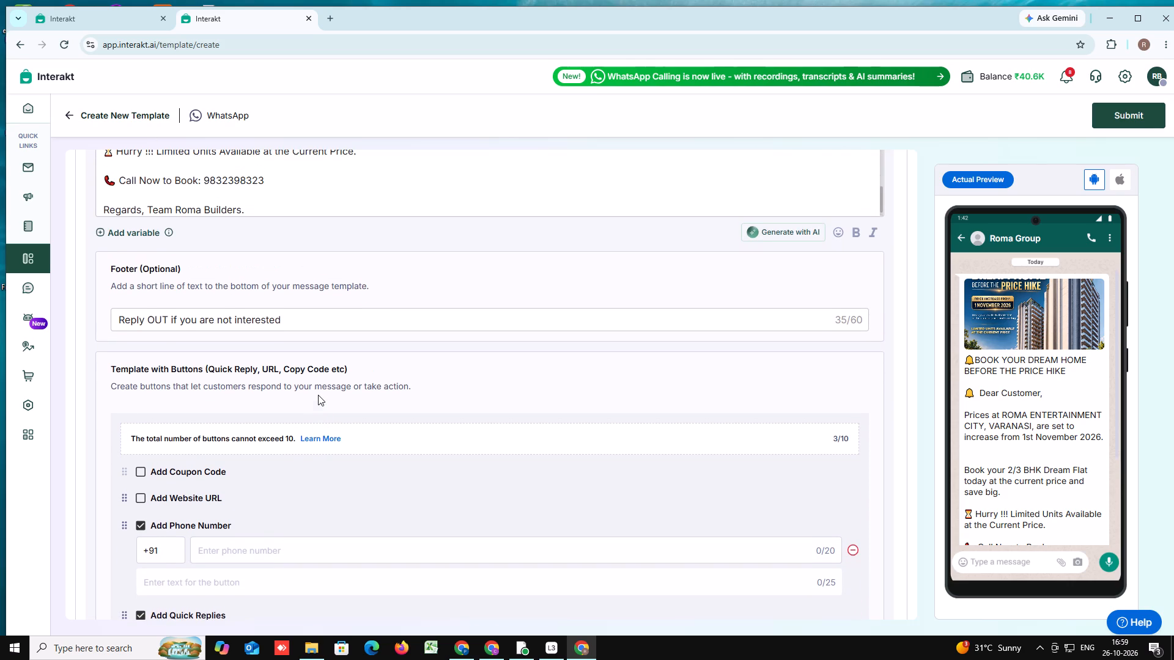
pyautogui.scroll(-2, 318, 395)
pyautogui.click(257, 430)
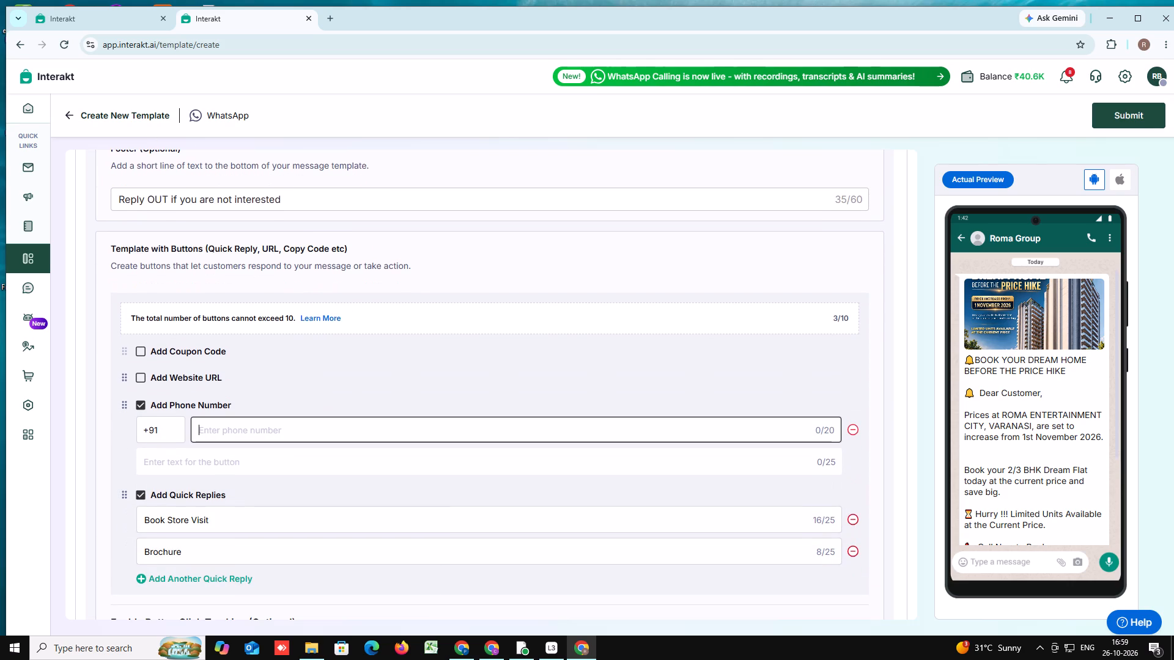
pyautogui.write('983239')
pyautogui.scroll(2, 273, 391)
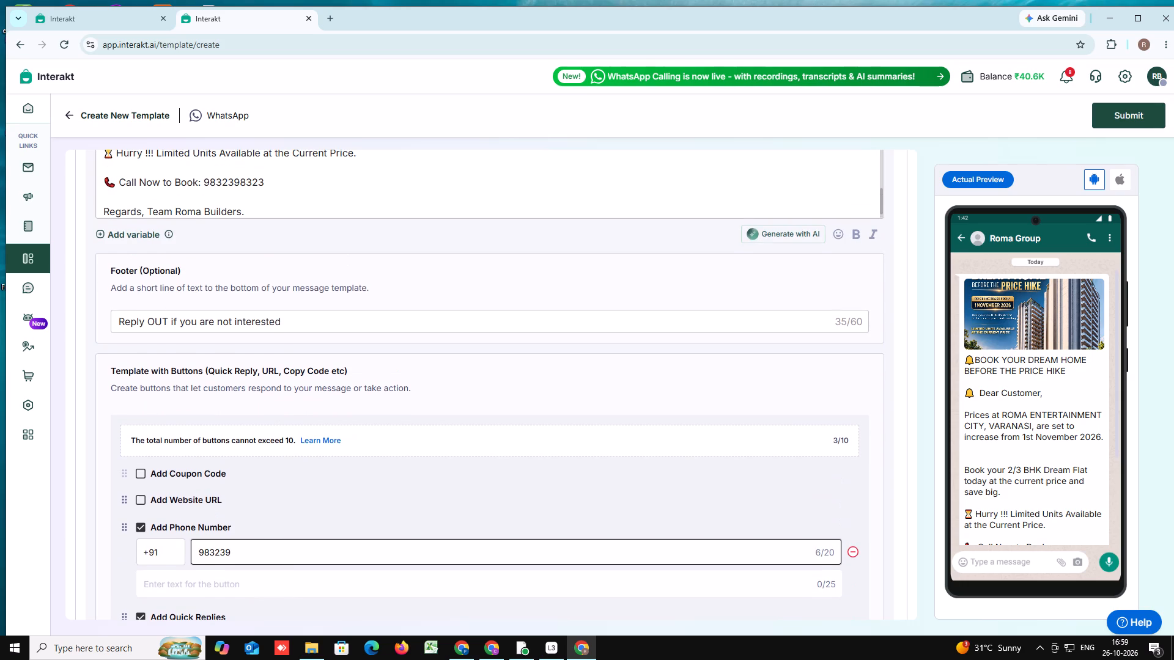
pyautogui.scroll(-1, 268, 405)
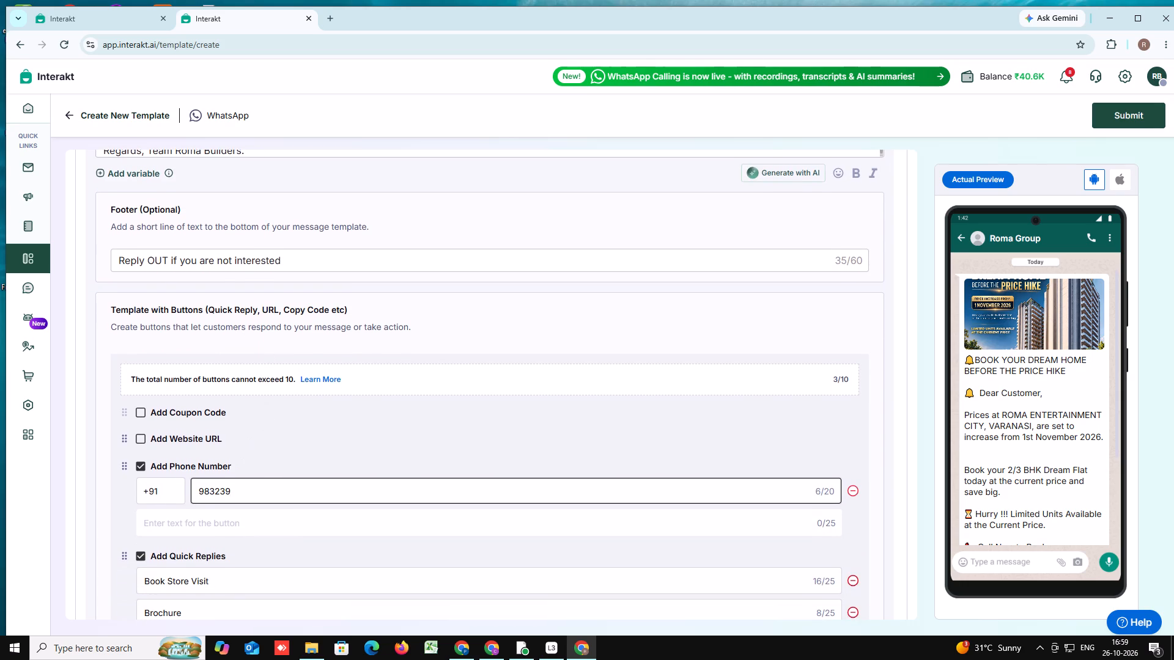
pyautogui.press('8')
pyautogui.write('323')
pyautogui.scroll(1, 289, 405)
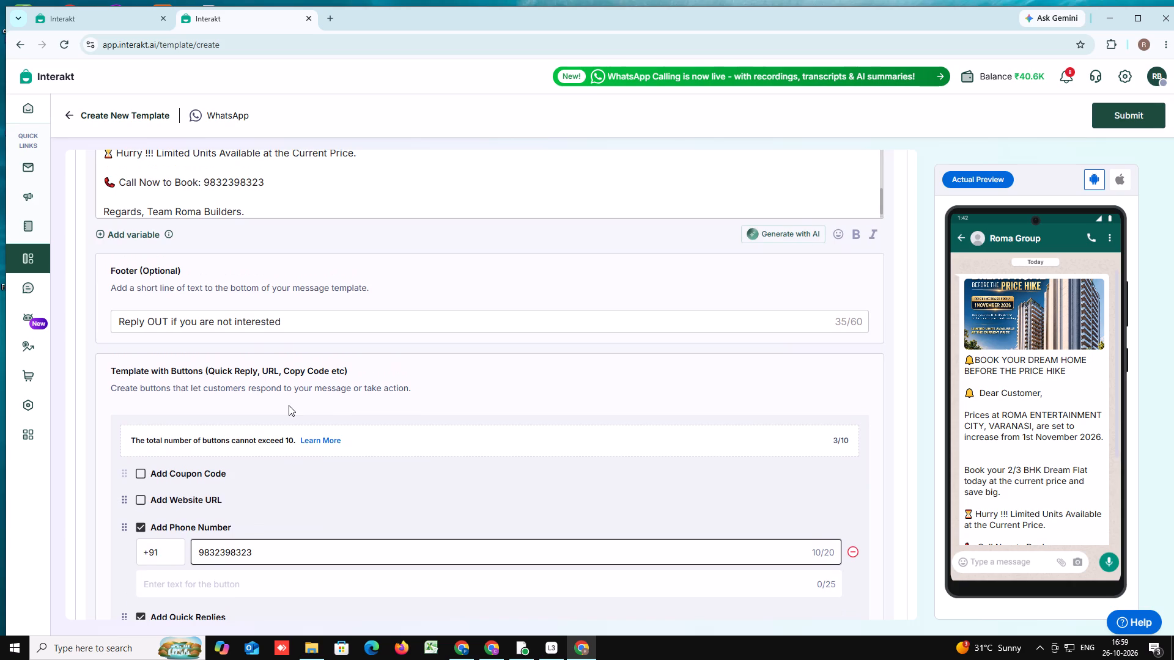
pyautogui.scroll(-2, 289, 405)
# Label the phone number button "Connect to our sales Team", consulting the wording in the existing price template.
pyautogui.click(111, 20)
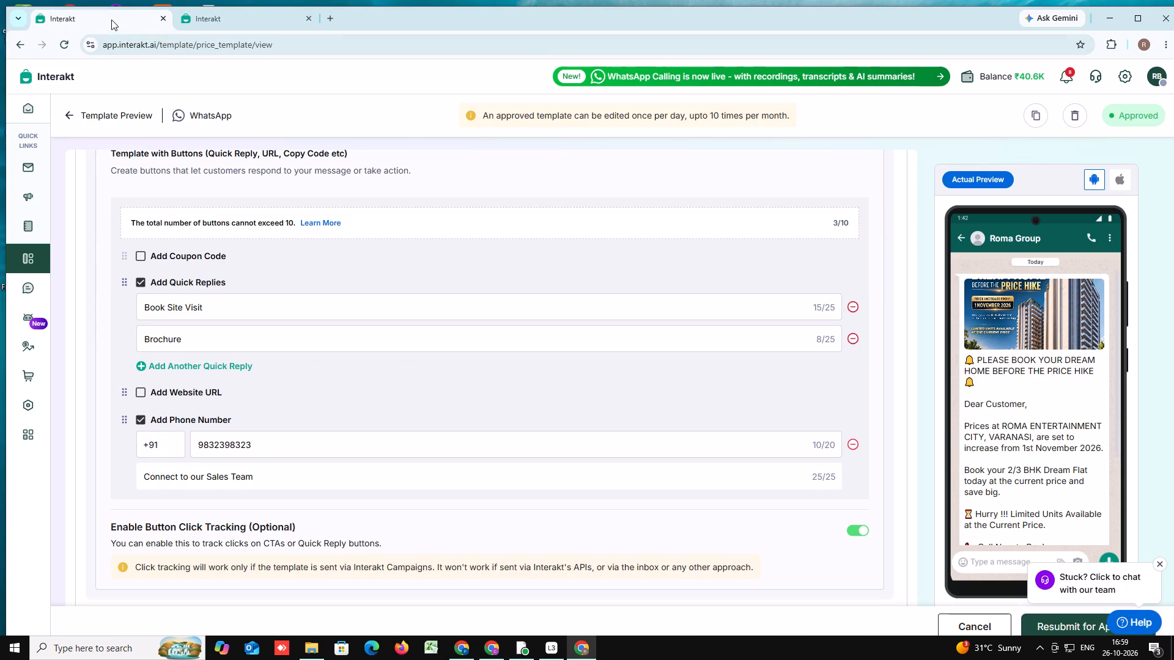
pyautogui.click(273, 17)
pyautogui.click(203, 457)
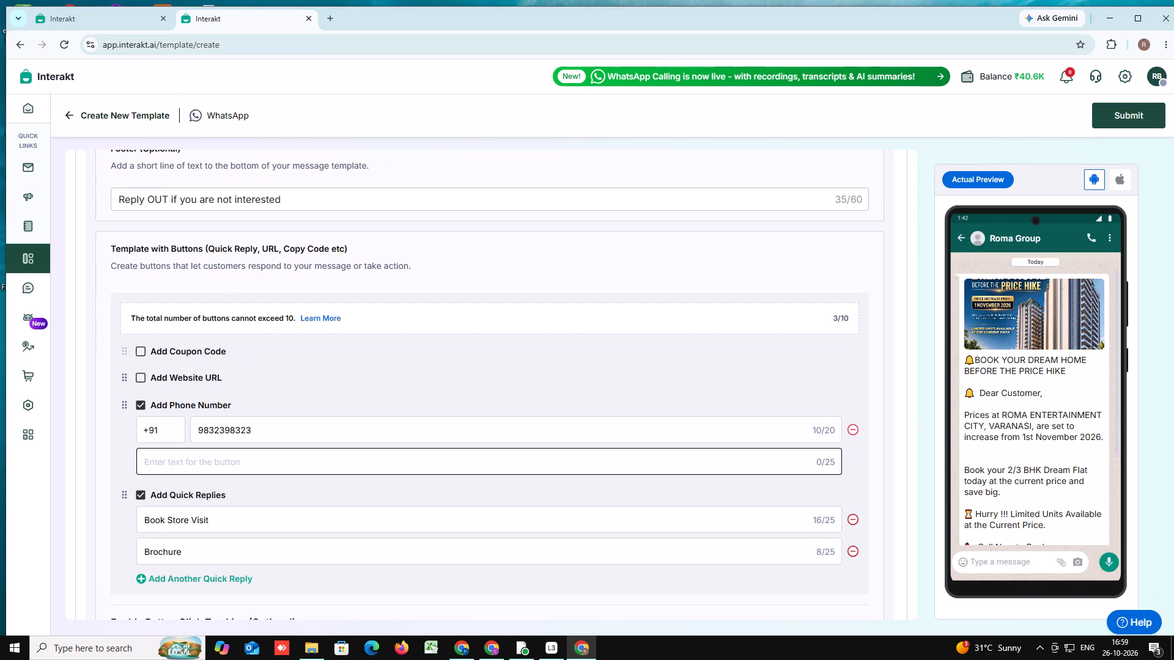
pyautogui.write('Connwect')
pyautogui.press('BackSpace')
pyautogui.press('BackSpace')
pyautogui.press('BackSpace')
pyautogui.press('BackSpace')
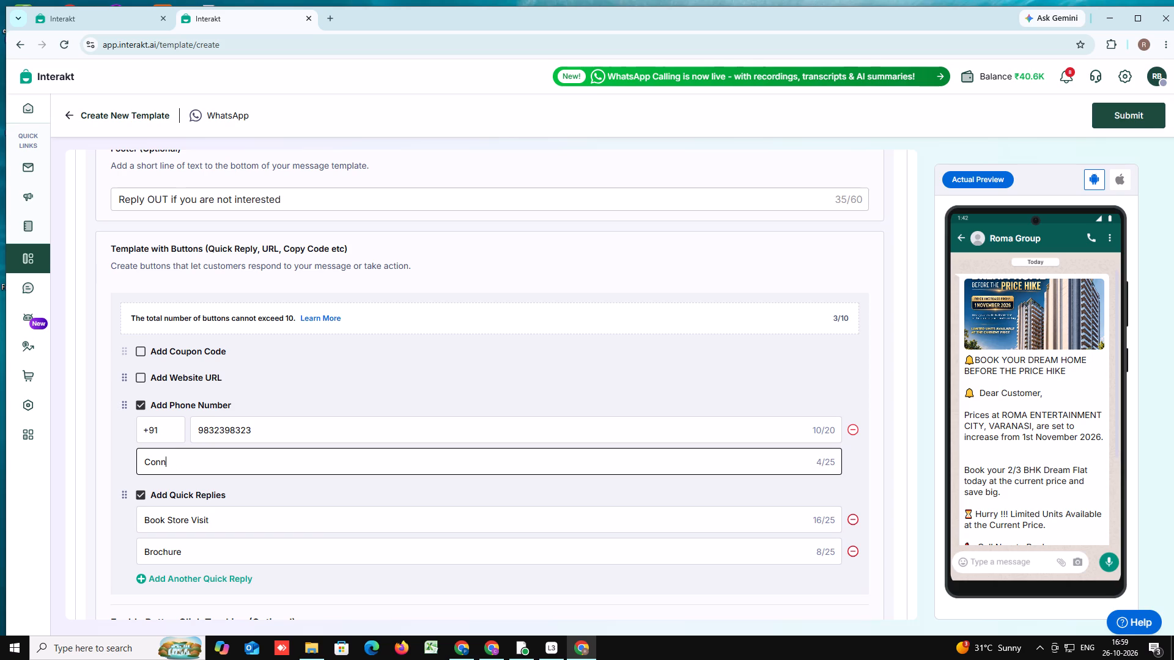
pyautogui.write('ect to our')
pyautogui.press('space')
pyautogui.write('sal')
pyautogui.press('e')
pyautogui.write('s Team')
pyautogui.click(211, 460)
# Capitalise the "s" of "sales" in the phone number button's label.
pyautogui.press('BackSpace')
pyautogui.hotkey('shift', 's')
# Check the finished message content and submit the "Price revise new" template for review, keeping the uploaded header image as sample.
pyautogui.scroll(2, 344, 378)
pyautogui.scroll(-3, 344, 378)
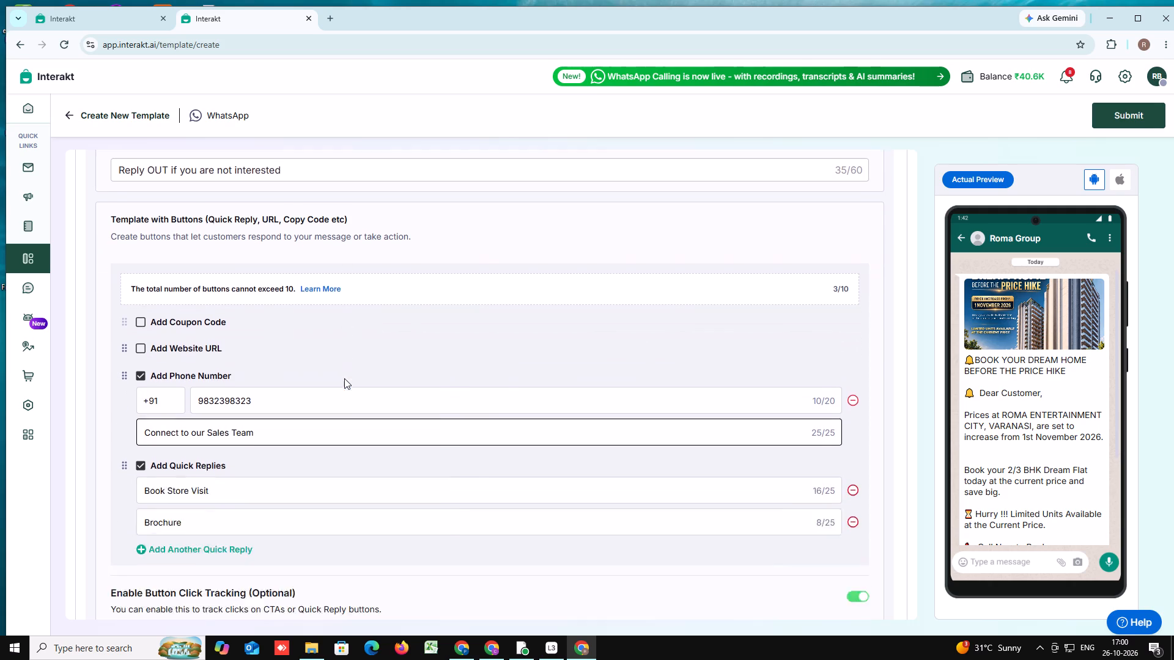
pyautogui.scroll(8, 328, 418)
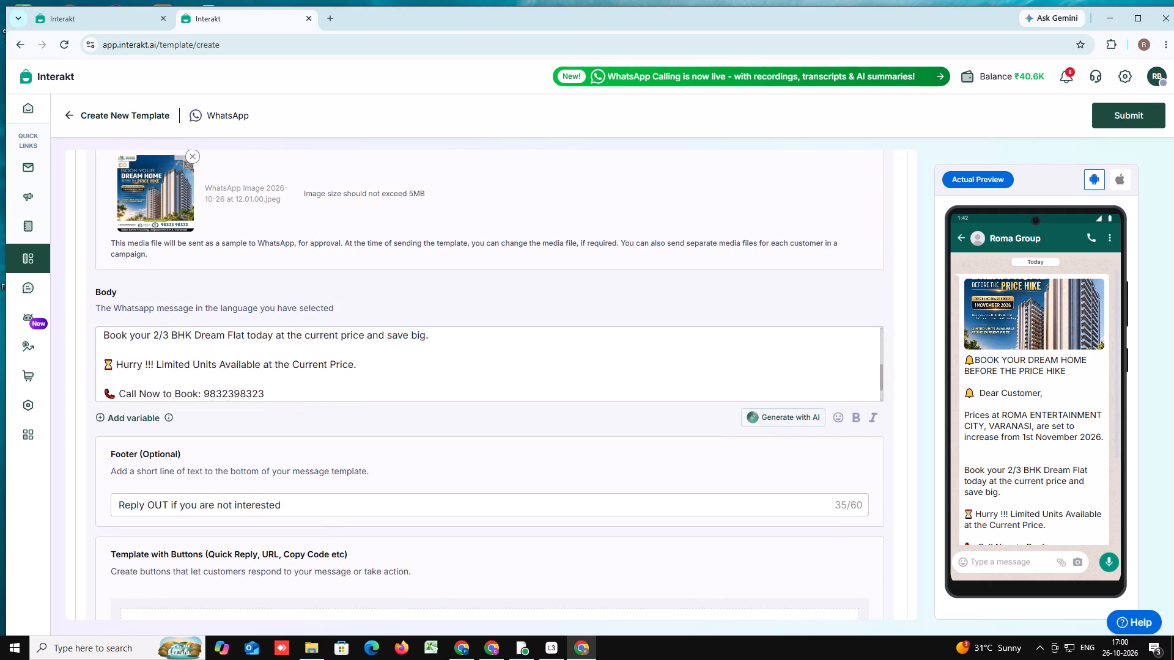
pyautogui.scroll(3, 324, 372)
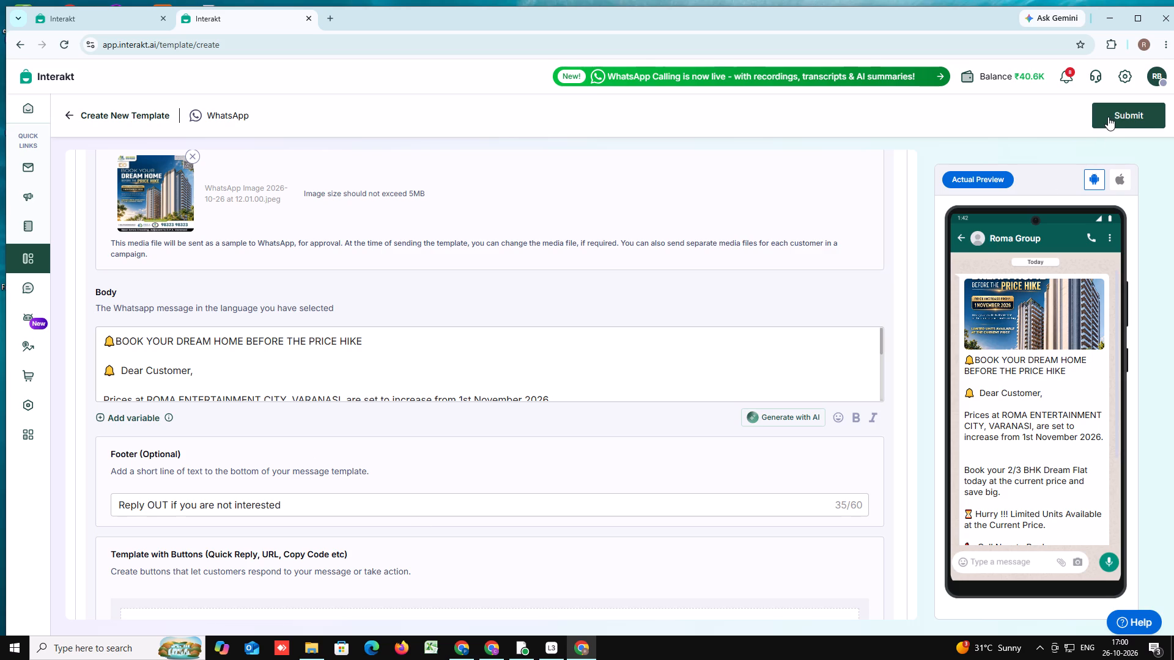
pyautogui.click(1112, 115)
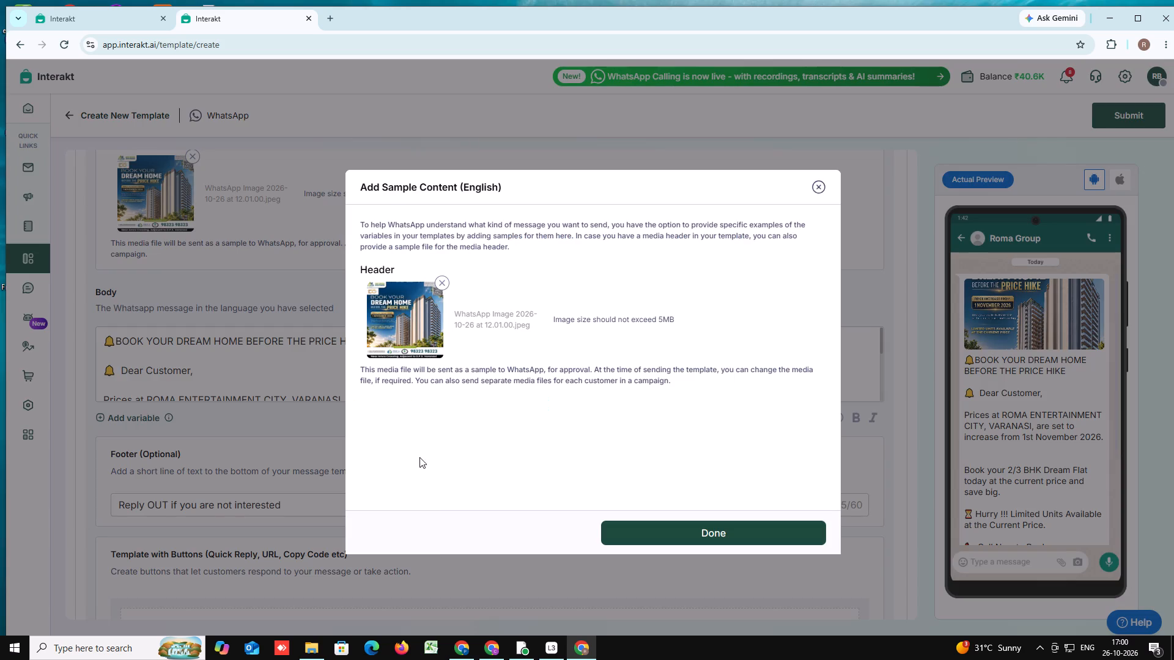
pyautogui.click(619, 532)
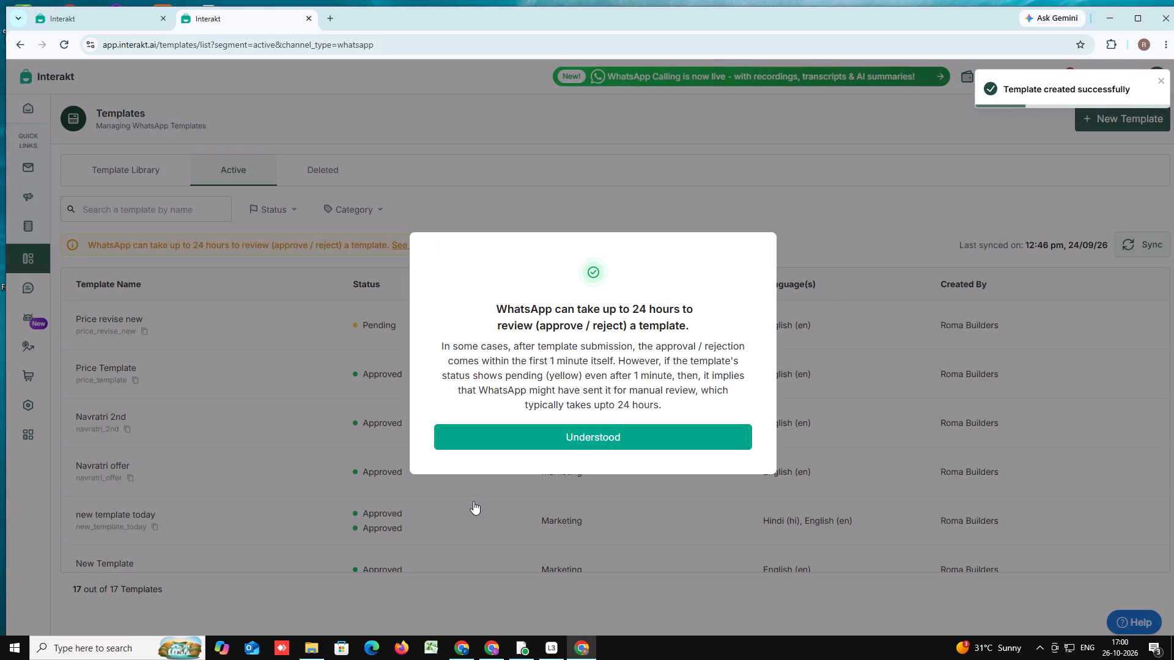
pyautogui.click(528, 437)
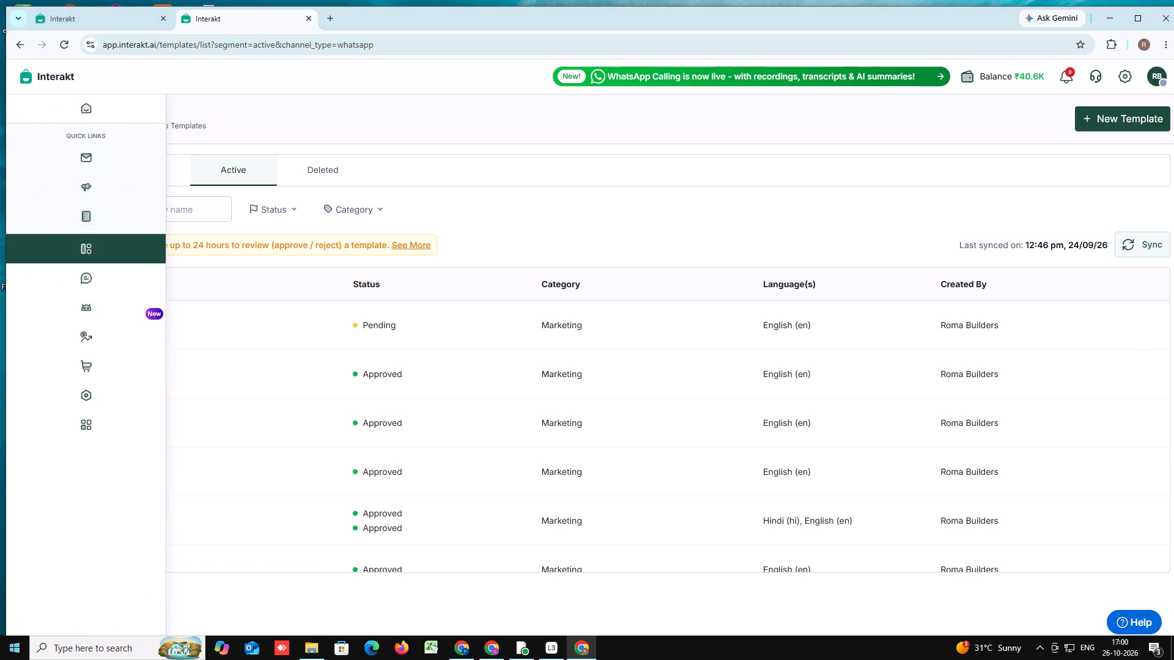
# Switch to the Navratan Jewellers account's browser window, reload the page and open the chat inbox.
pyautogui.click(485, 646)
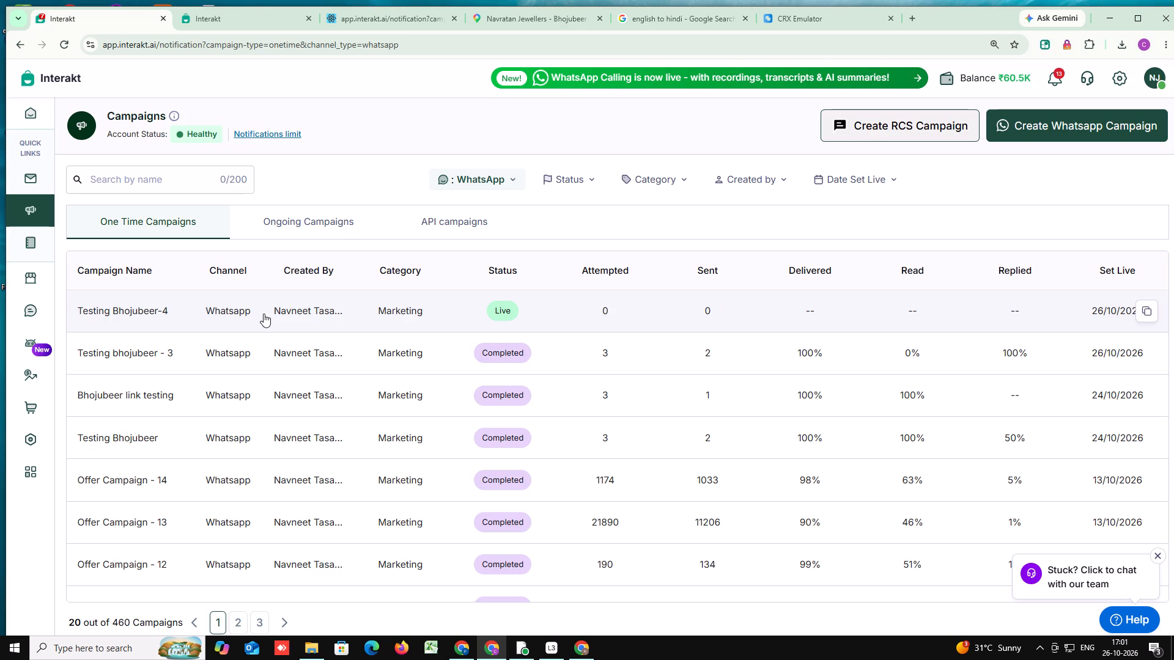
pyautogui.click(62, 40)
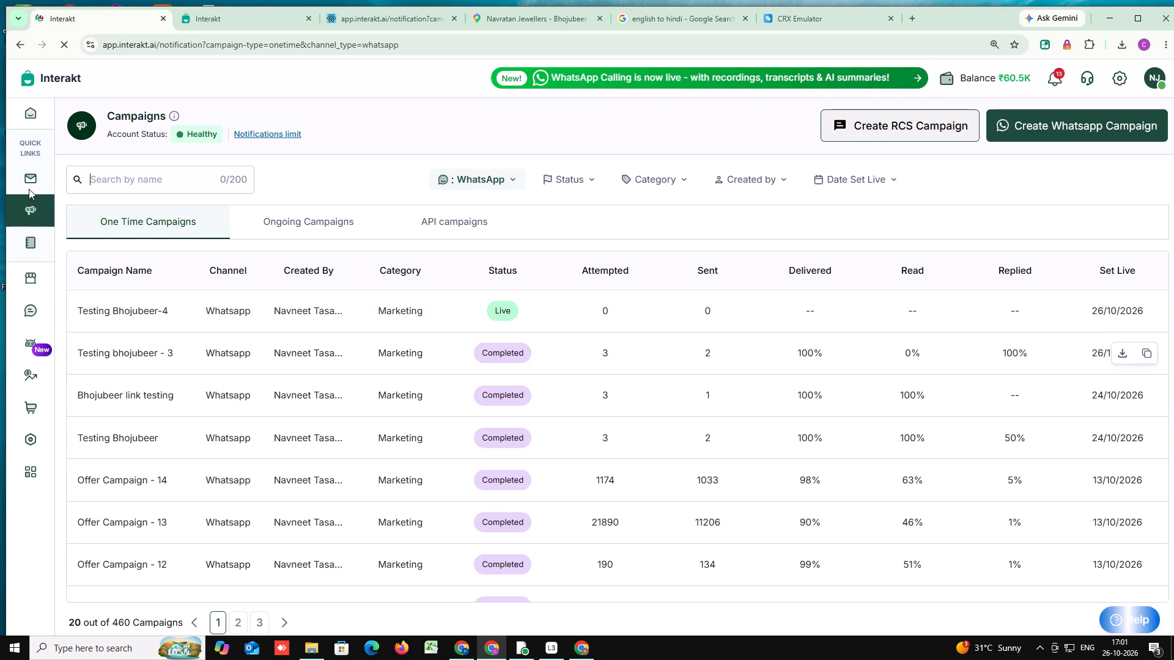
pyautogui.click(42, 168)
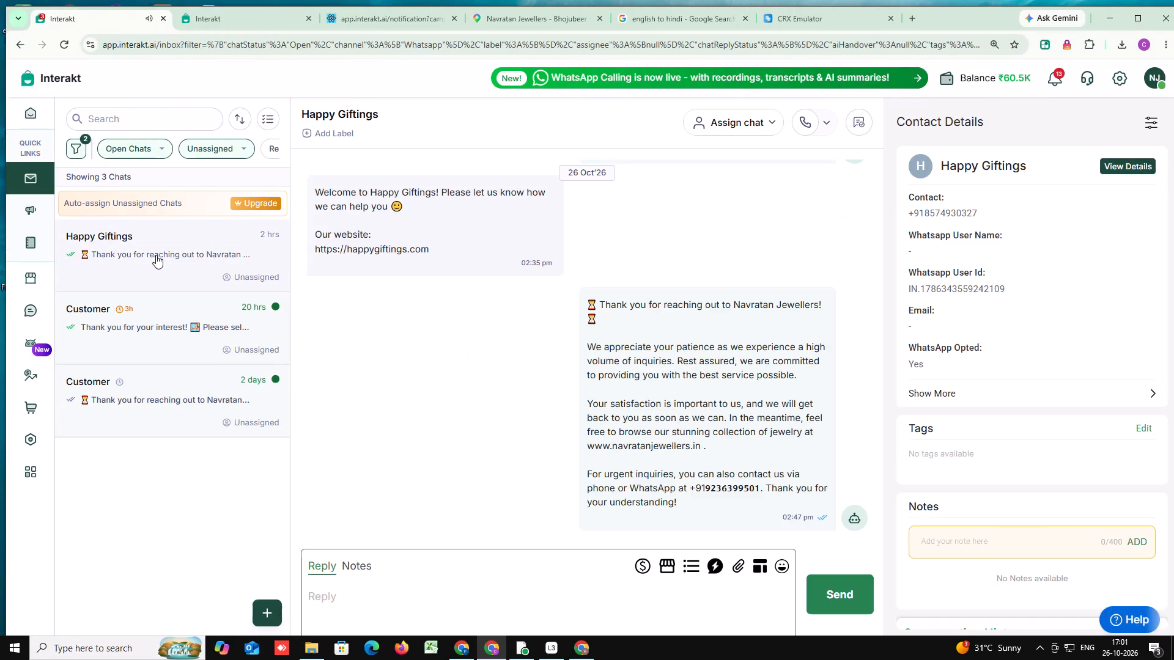
# In the 20-hour-old Customer chat, remove the tag "Csv upload 13th Oct 11:09:45", check the earlier messages and close the chat.
pyautogui.click(148, 326)
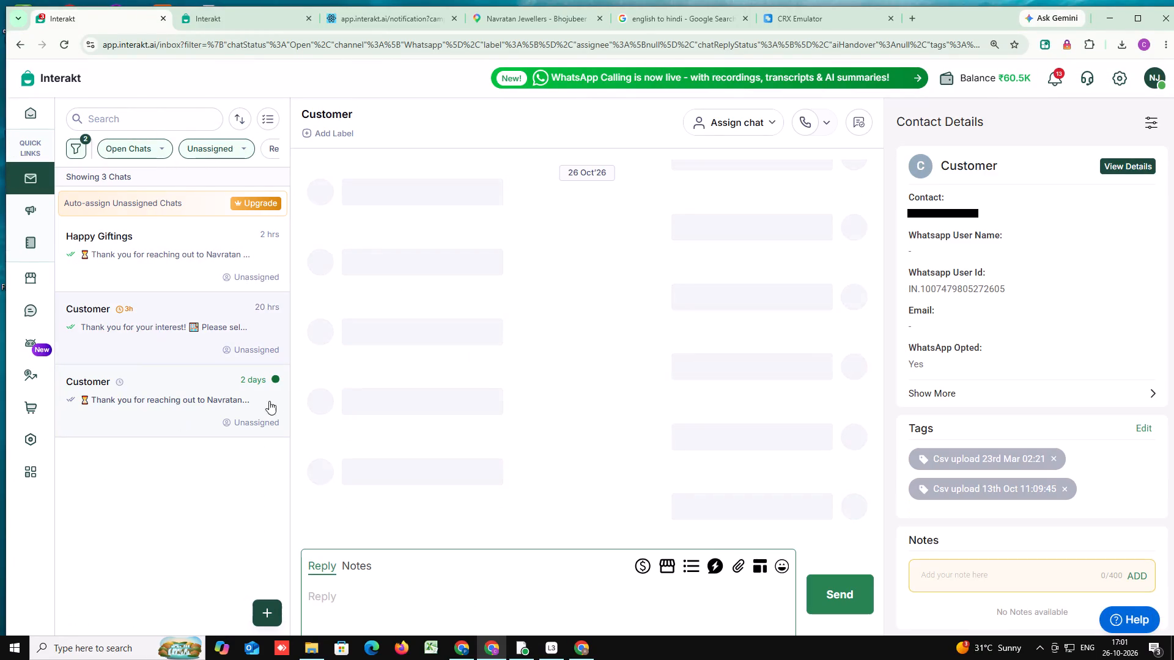
pyautogui.click(1061, 490)
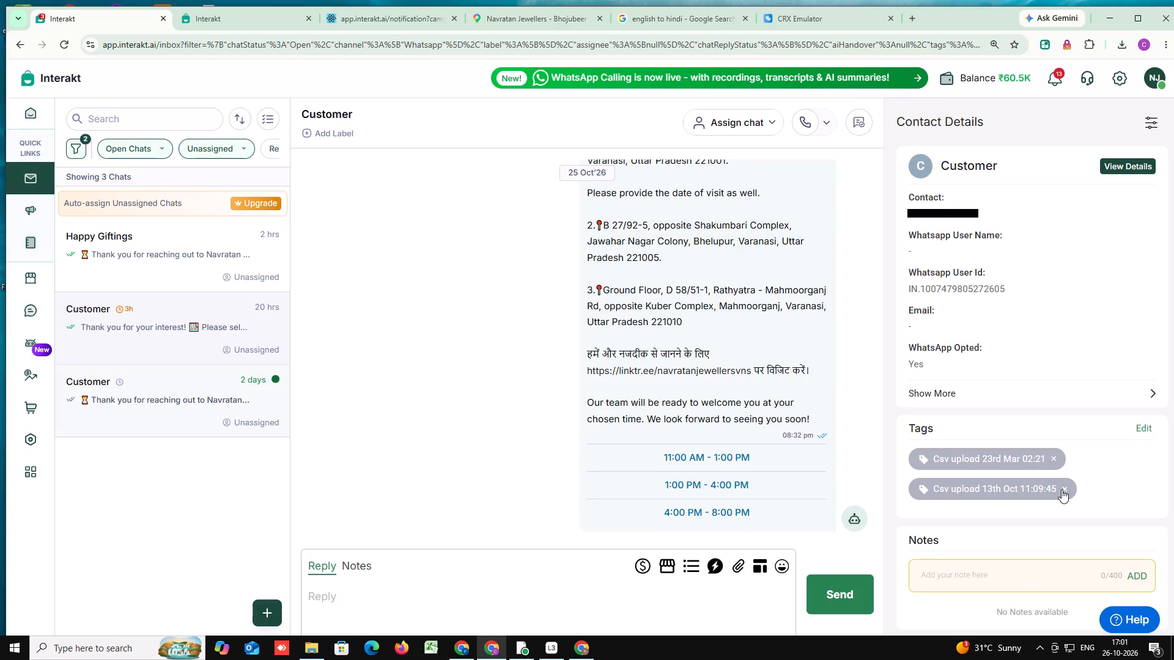
pyautogui.scroll(10, 530, 287)
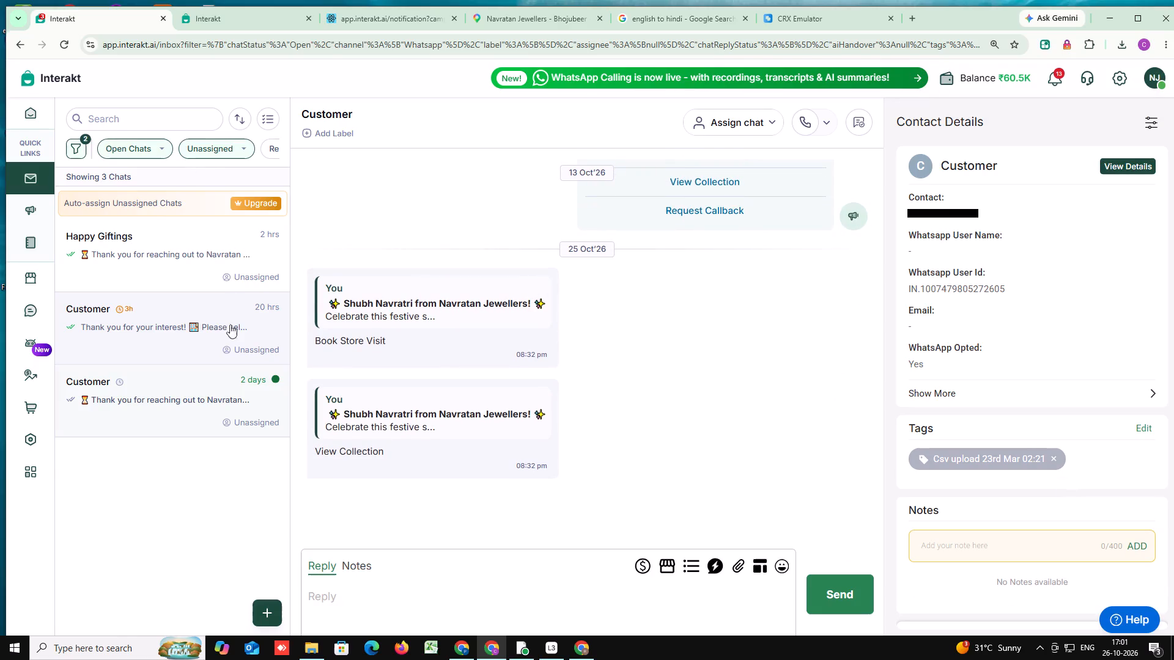
pyautogui.click(862, 124)
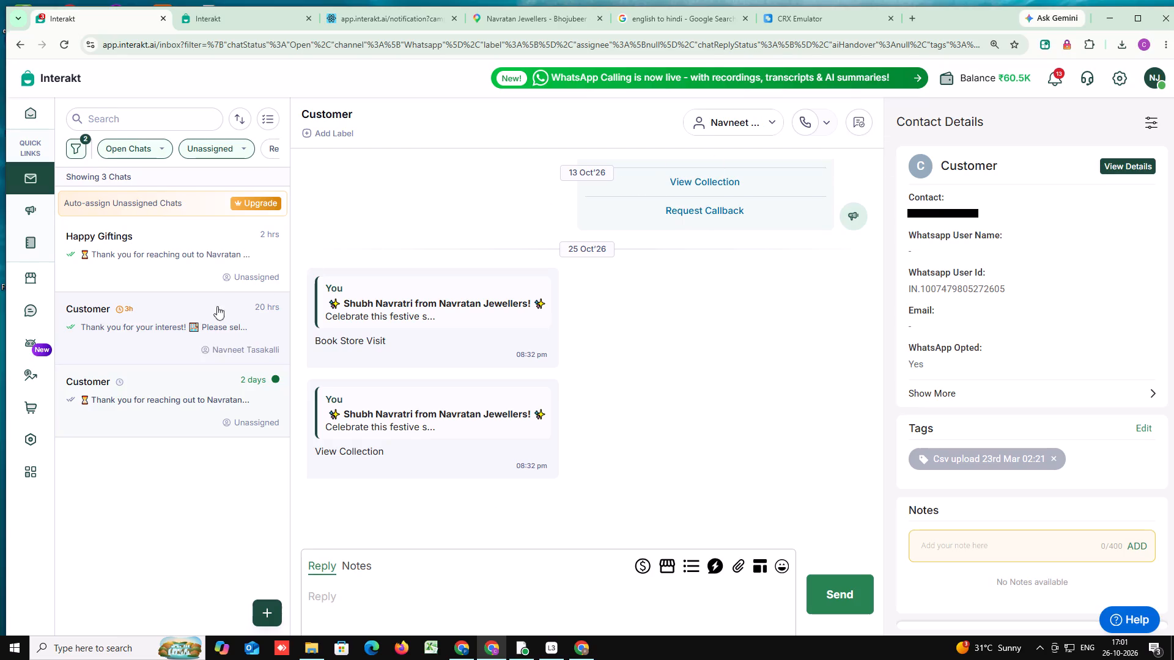
# In the two-day-old Customer chat, remove the tag "Csv upload 23rd Mar 02:21", check the earlier messages and close the chat.
pyautogui.click(186, 317)
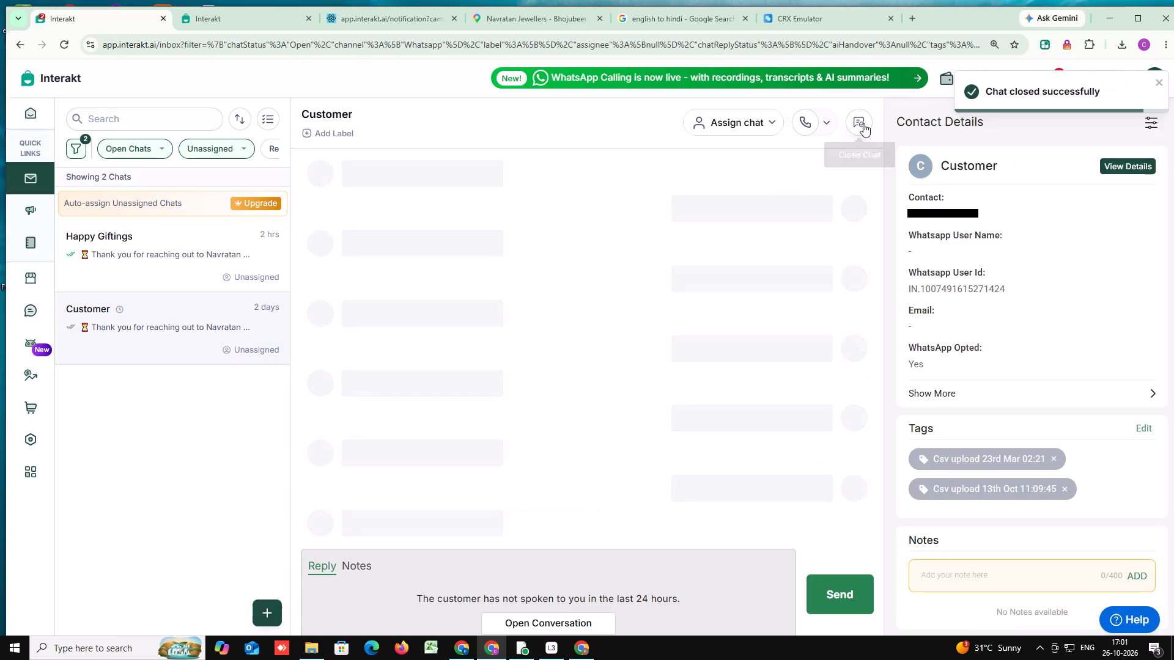
pyautogui.click(1052, 456)
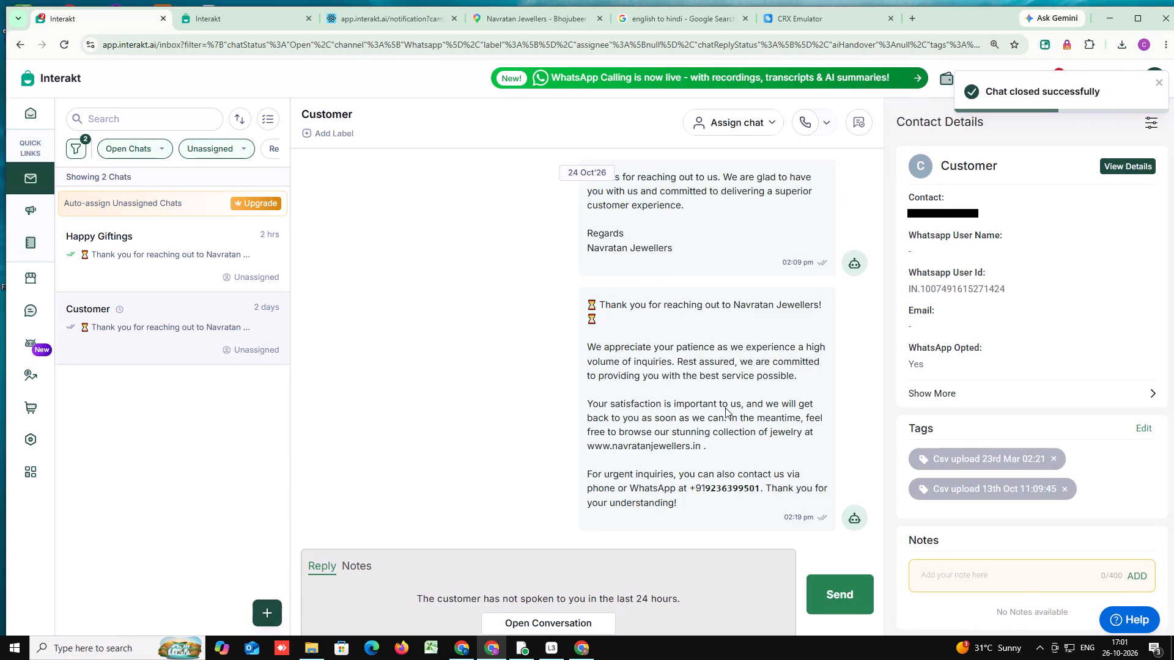
pyautogui.scroll(10, 504, 392)
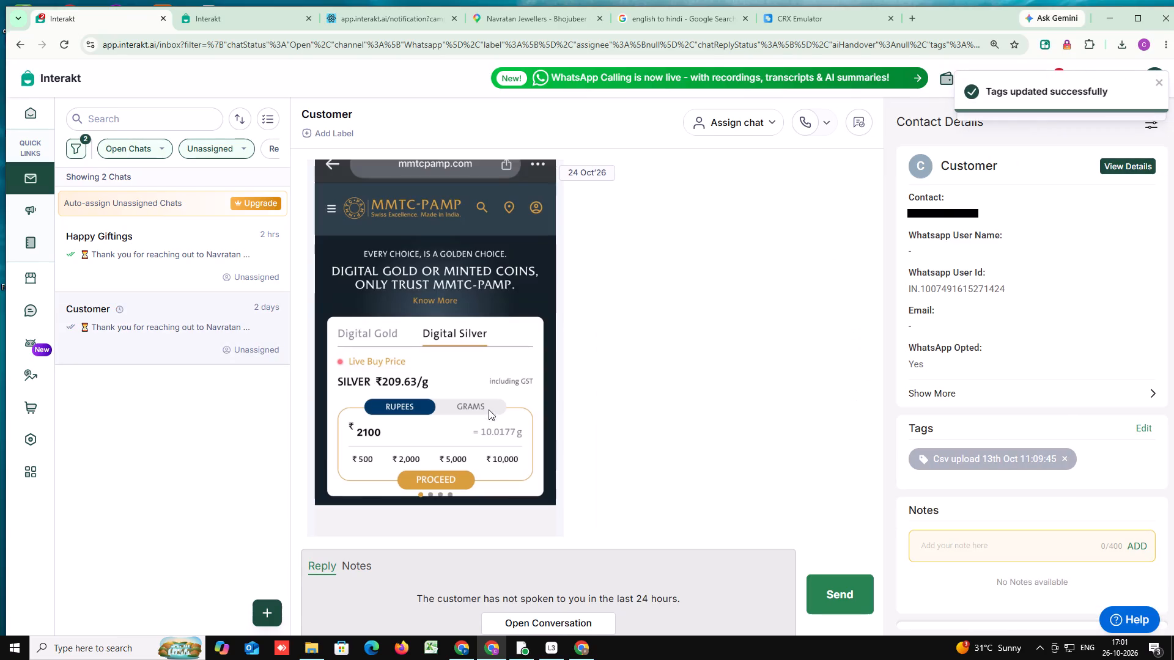
pyautogui.click(862, 119)
# Open the Happy Giftings chat and close it.
pyautogui.click(215, 244)
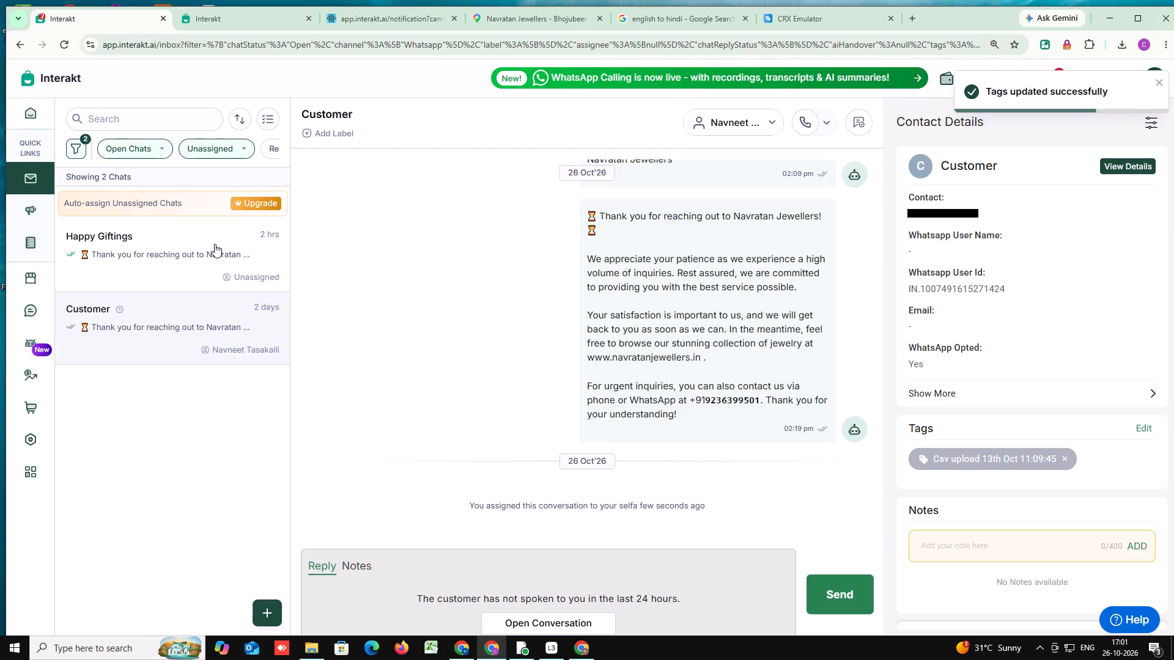
pyautogui.click(865, 117)
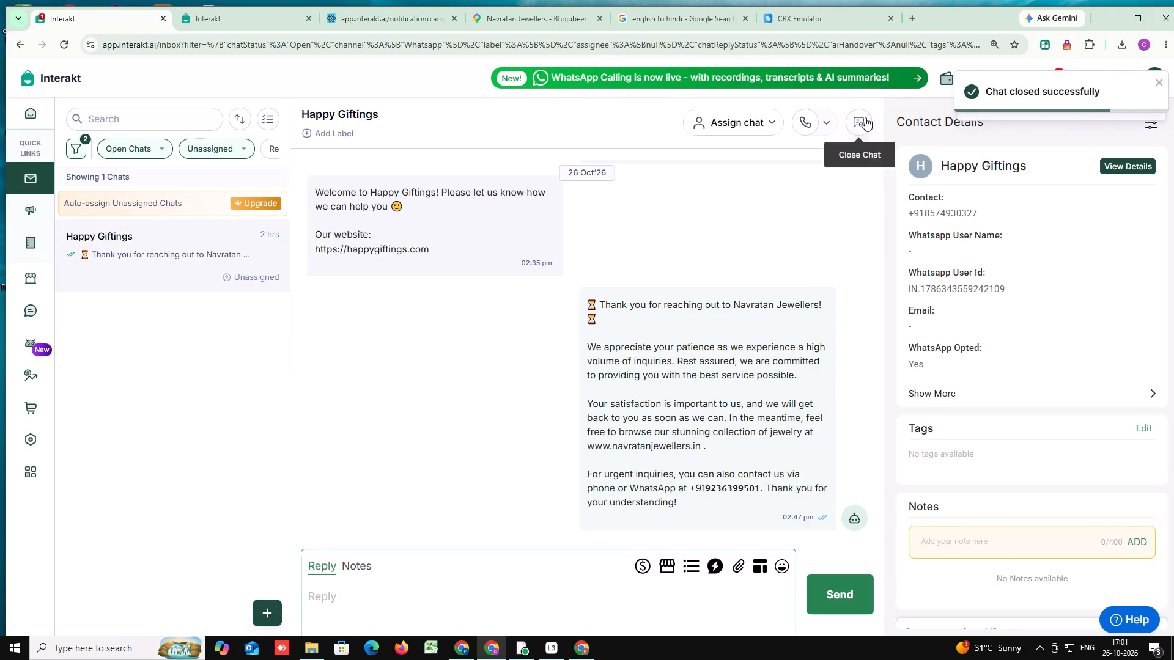
# Start a search in the chat inbox.
pyautogui.click(165, 117)
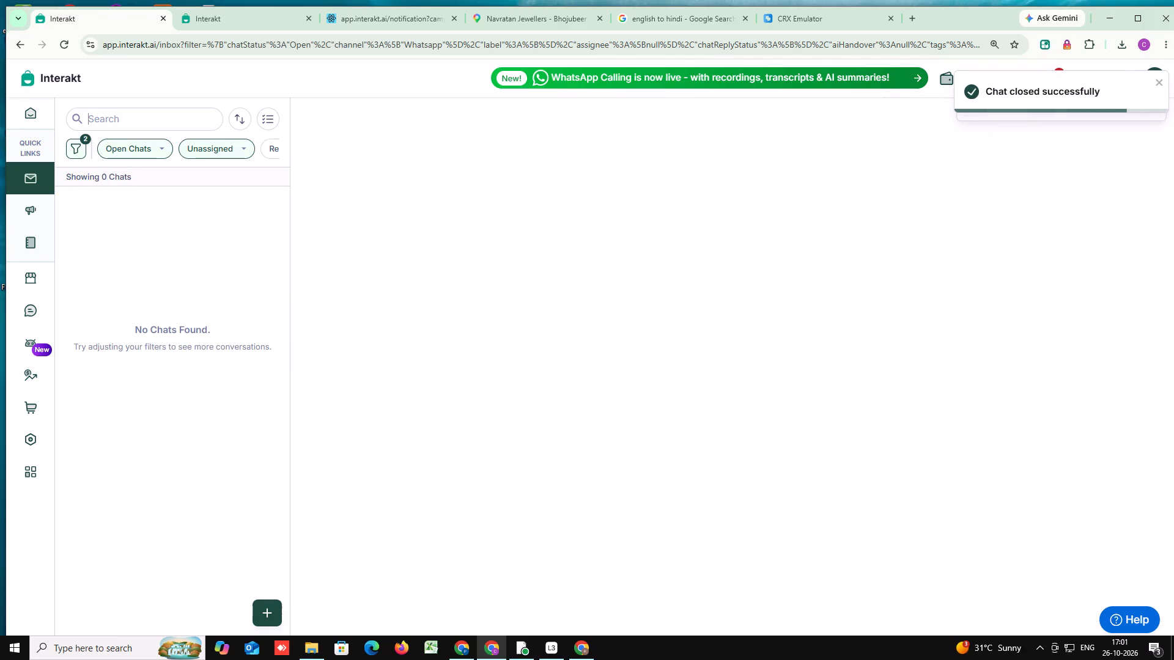
# In the Navratan Jewellers account's inbox, reset all chat filters.
pyautogui.click(83, 147)
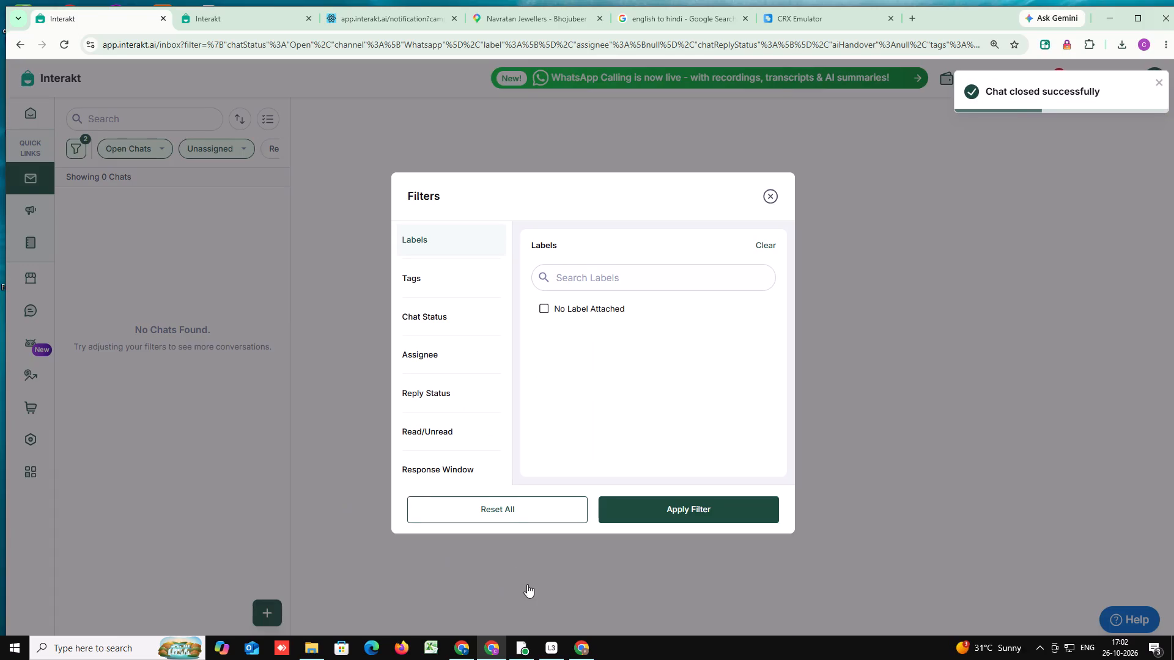
pyautogui.click(492, 503)
# Open the most recent customer chat and review the conversation back to the showroom opening template with its video and buttons.
pyautogui.click(175, 251)
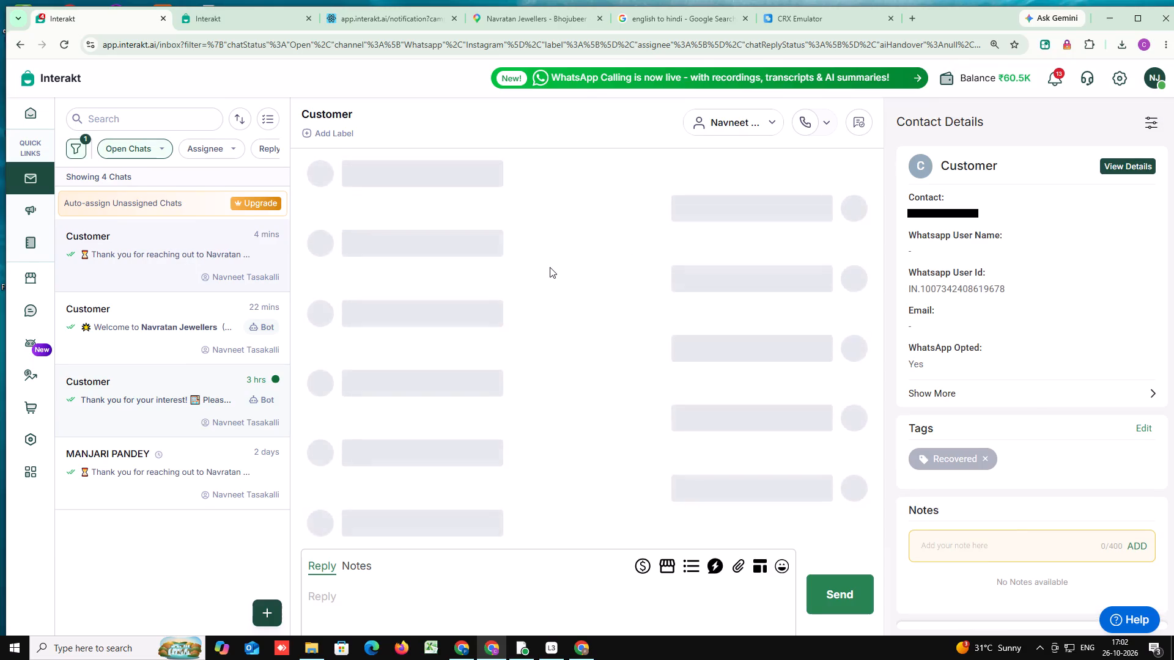
pyautogui.scroll(3, 550, 267)
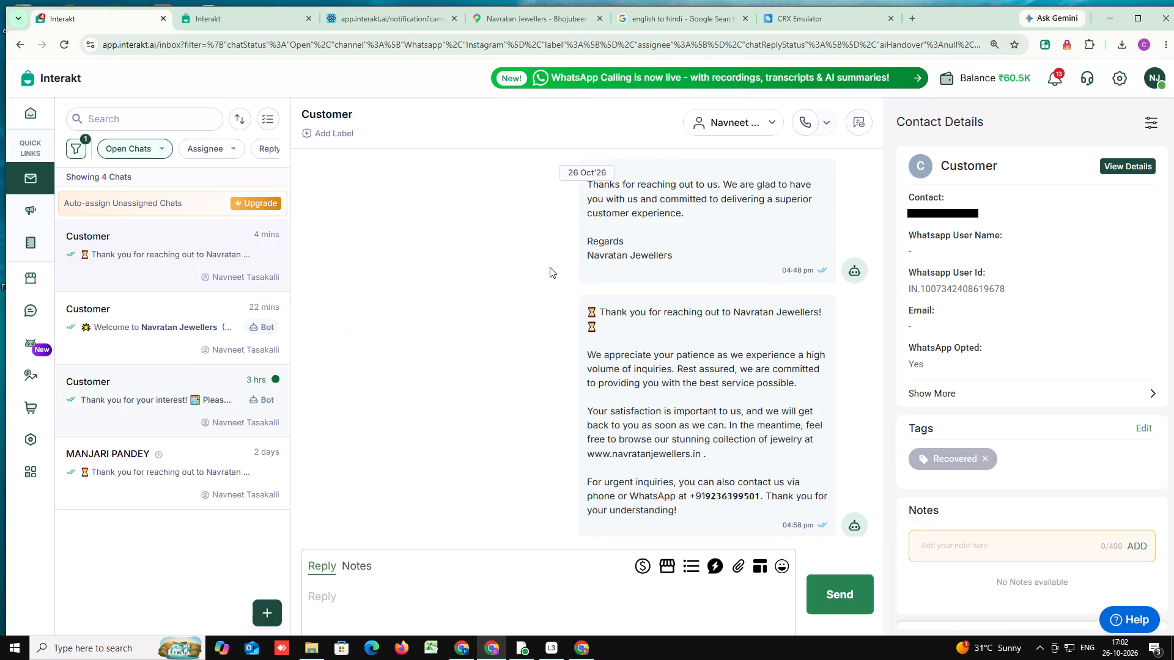
pyautogui.scroll(5, 550, 267)
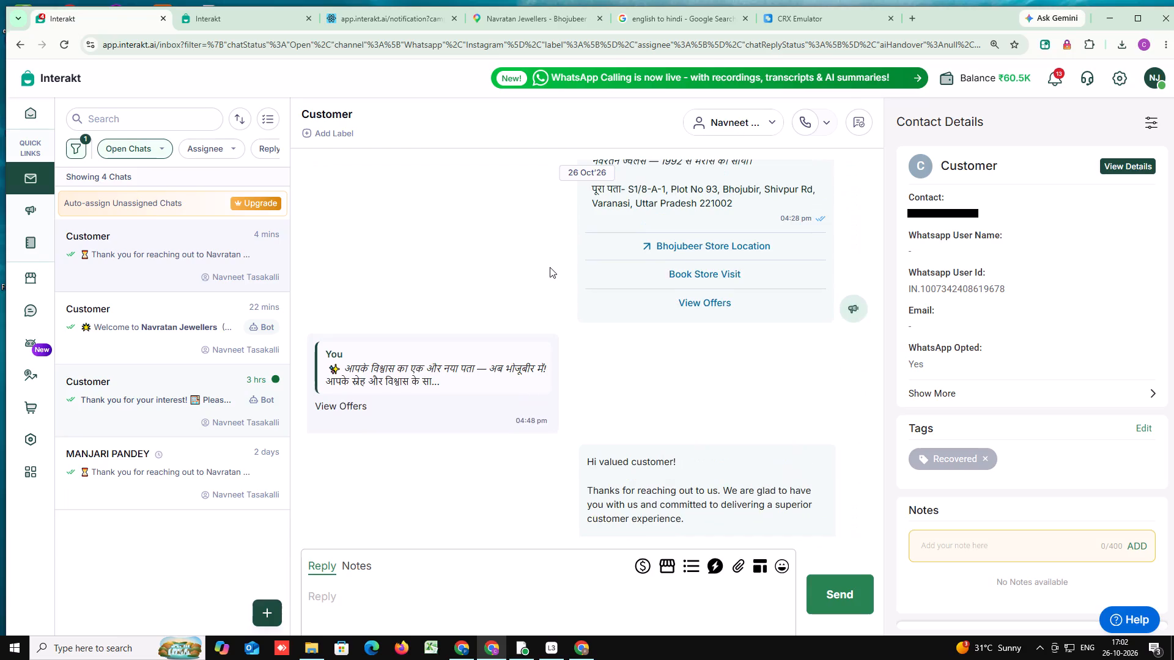
pyautogui.scroll(2, 550, 267)
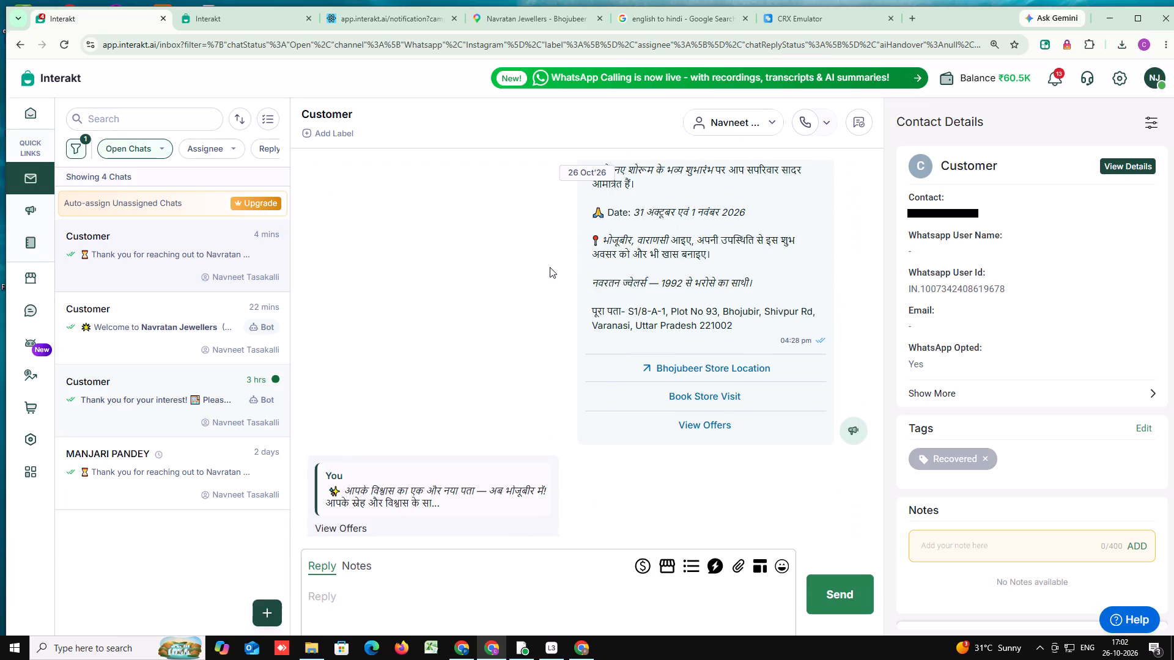
pyautogui.scroll(6, 550, 267)
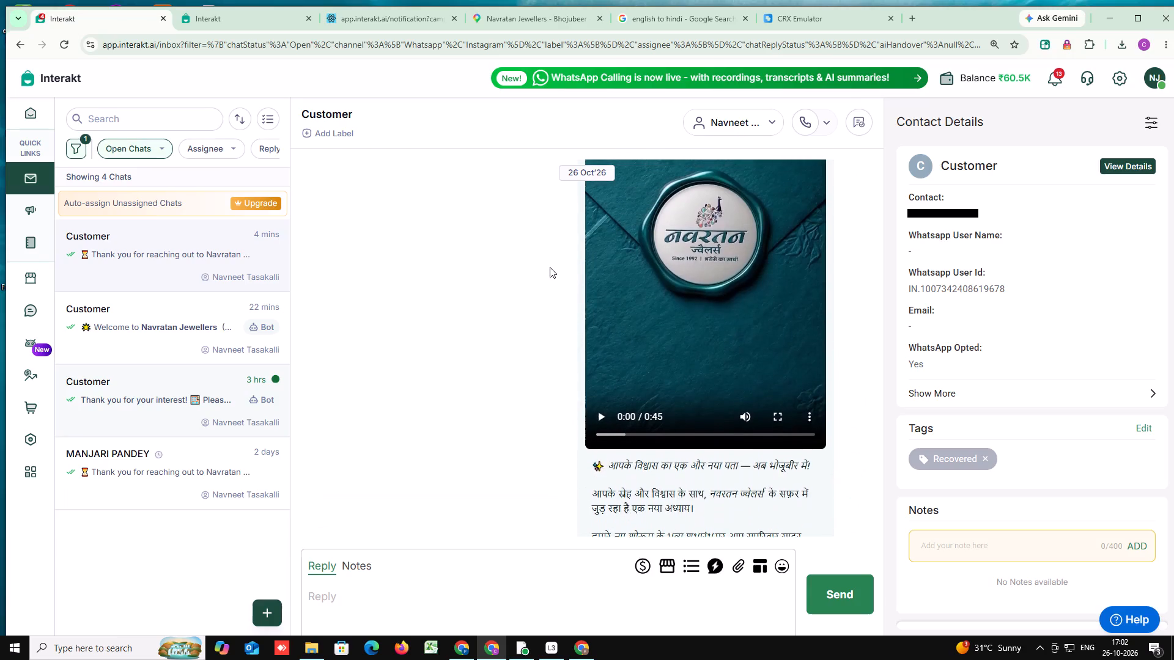
pyautogui.scroll(1, 550, 267)
pyautogui.scroll(-2, 550, 267)
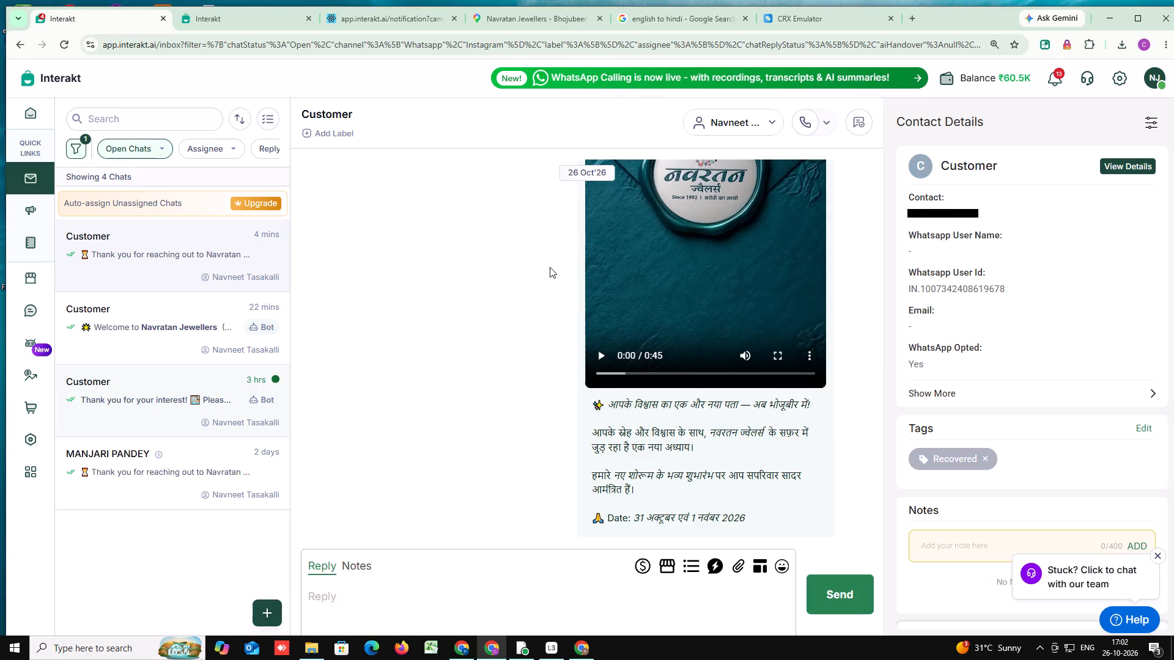
pyautogui.click(125, 266)
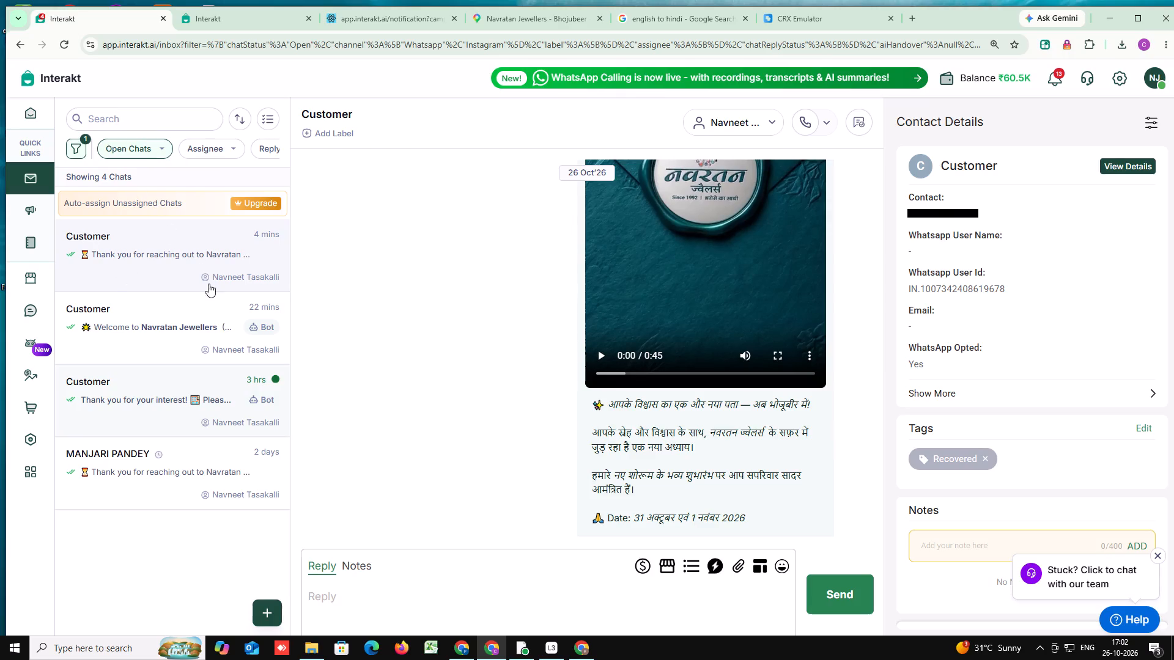
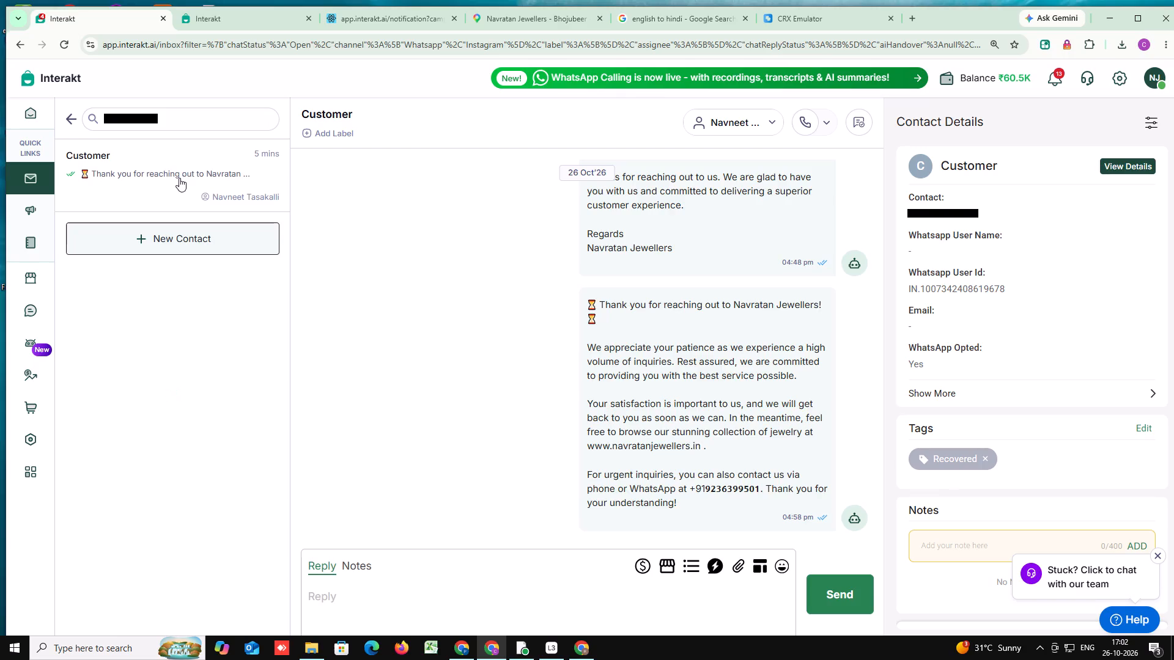
# Open the customer chat found by the search and review its conversation back to the showroom opening video template.
pyautogui.click(149, 183)
pyautogui.scroll(10, 421, 258)
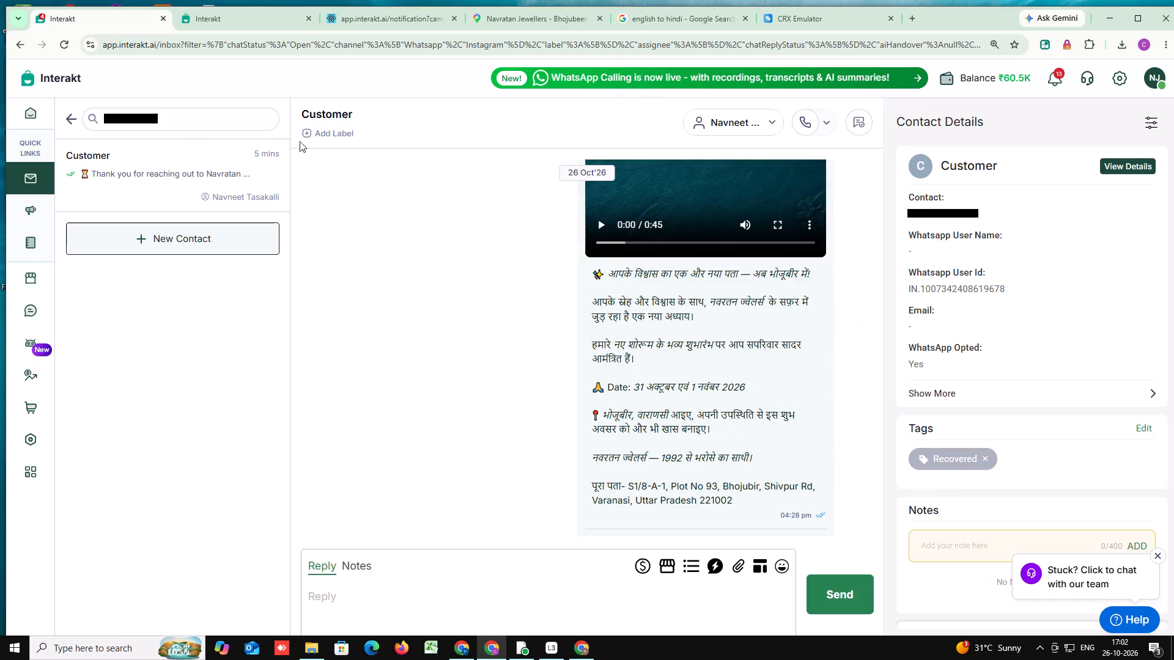
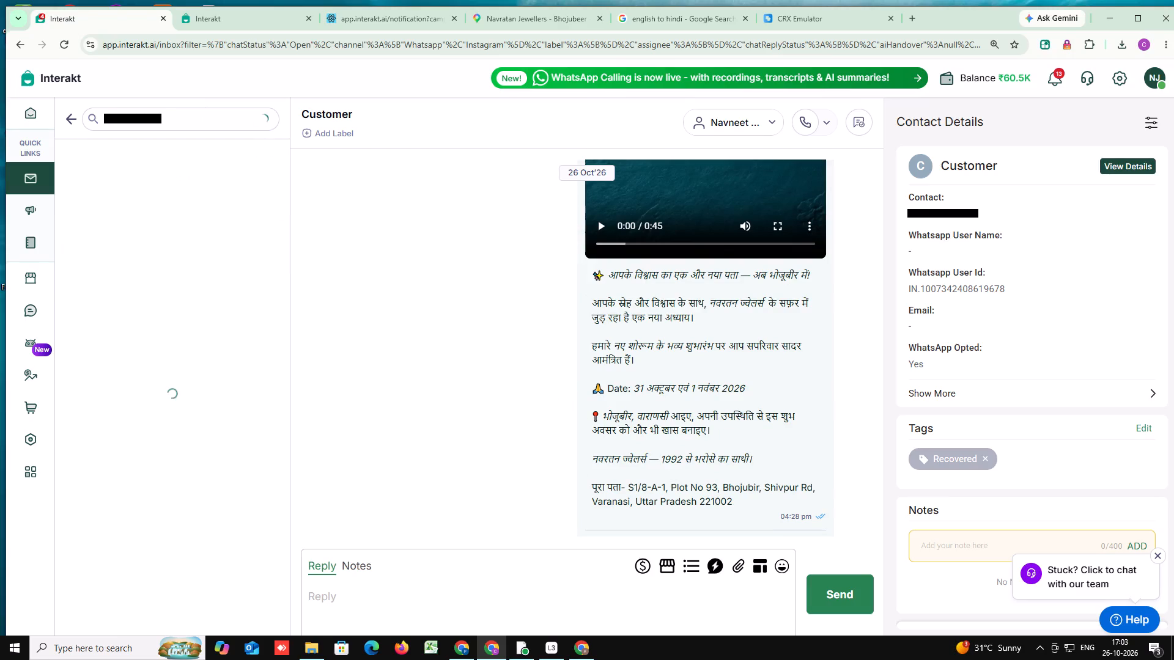
# Open the customer chat found by the contact search, check its latest messages, and return to the open chats list.
pyautogui.click(148, 176)
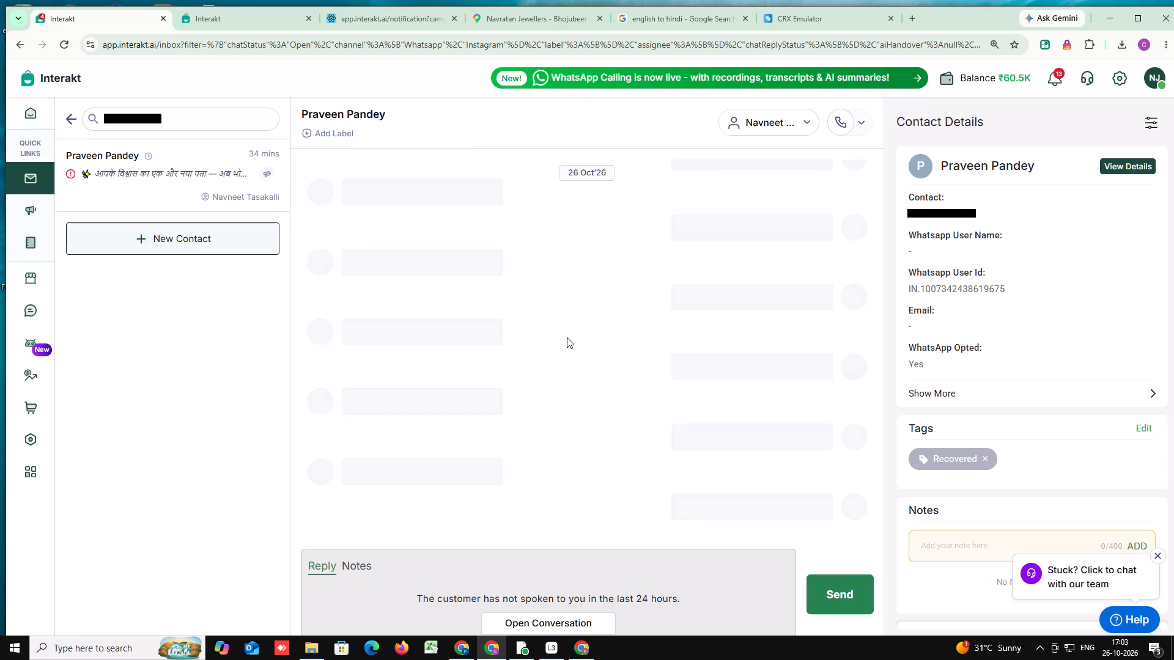
pyautogui.scroll(1, 567, 337)
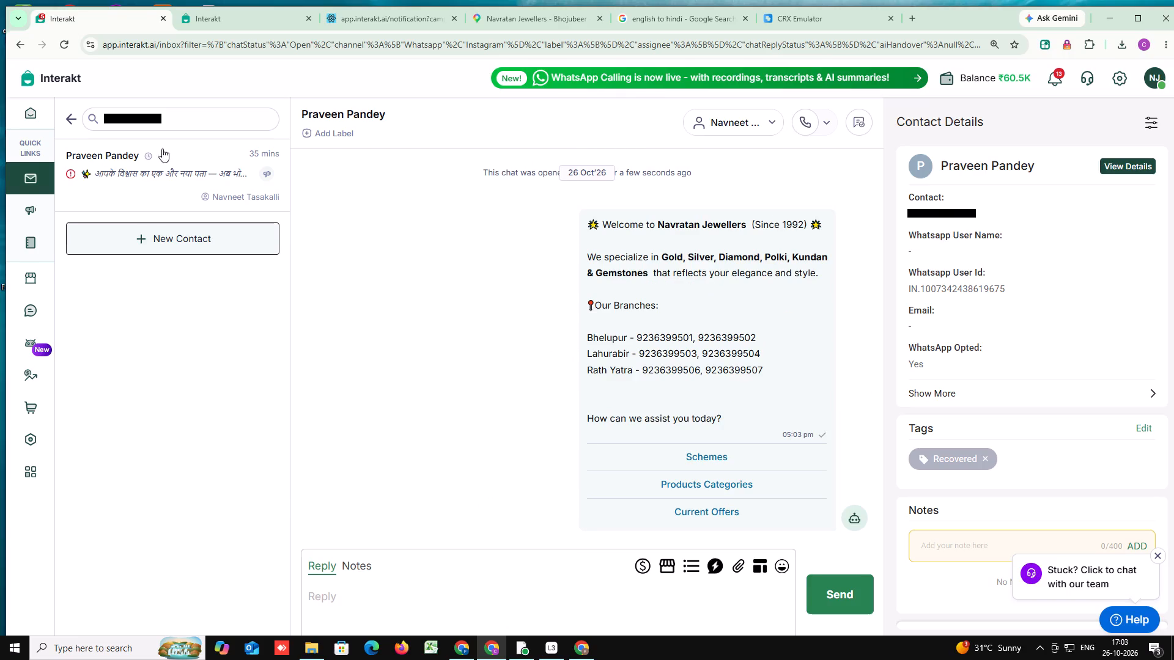
pyautogui.click(45, 159)
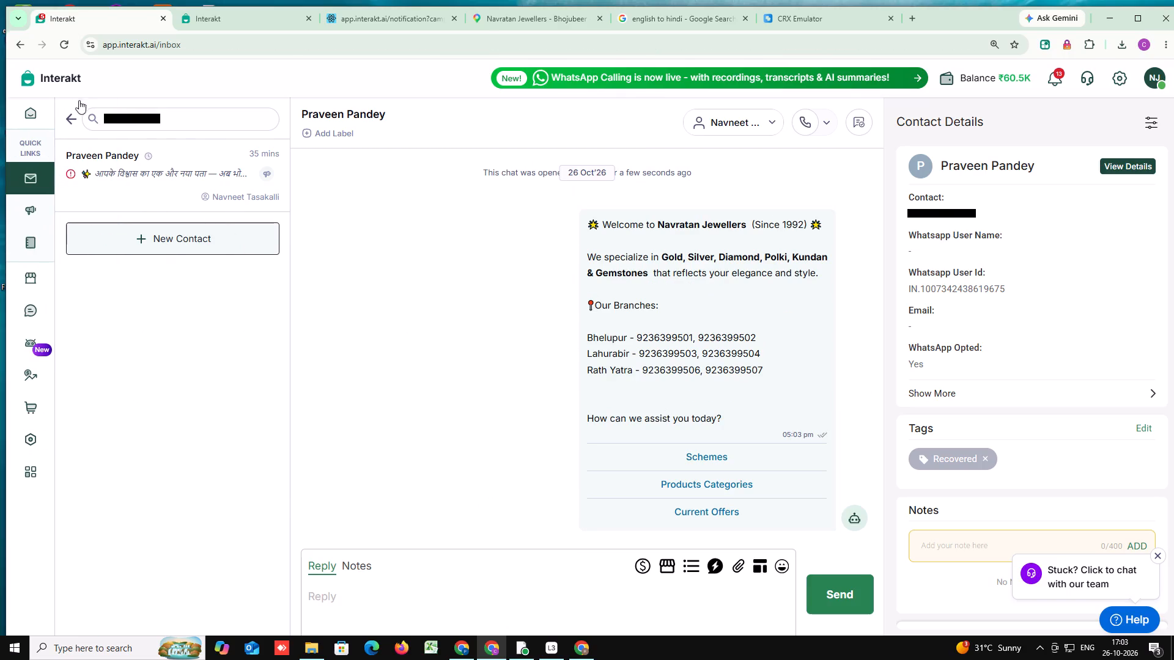
pyautogui.click(72, 122)
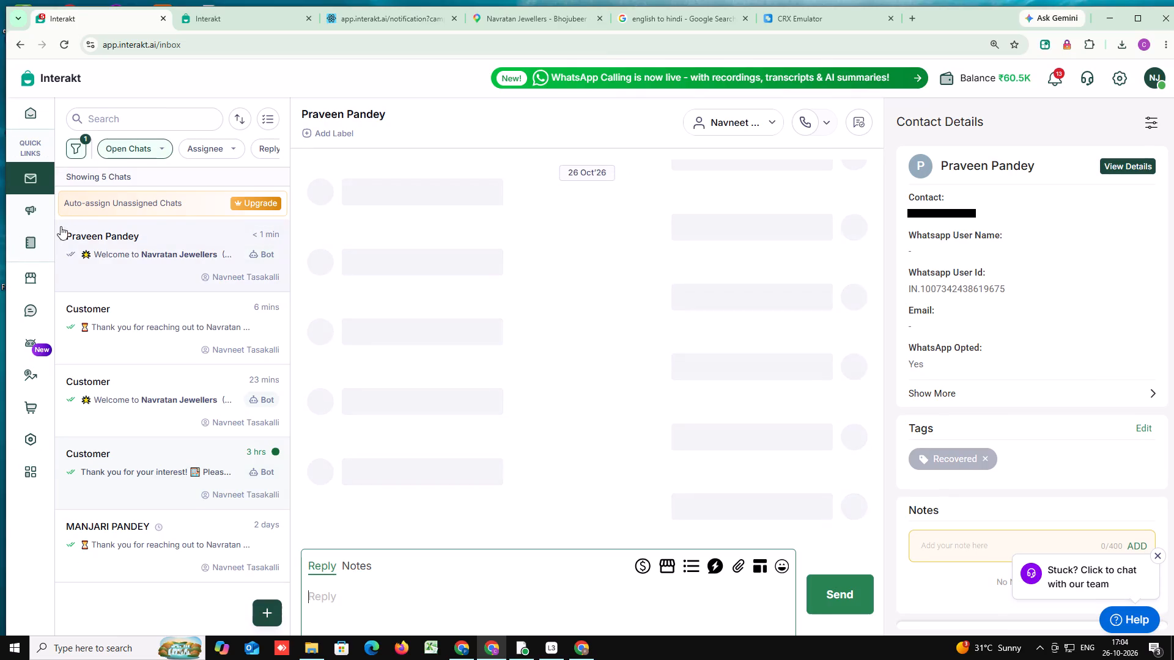
# Close the three most recent open chats one after another, starting from the newest.
pyautogui.click(145, 263)
pyautogui.click(854, 122)
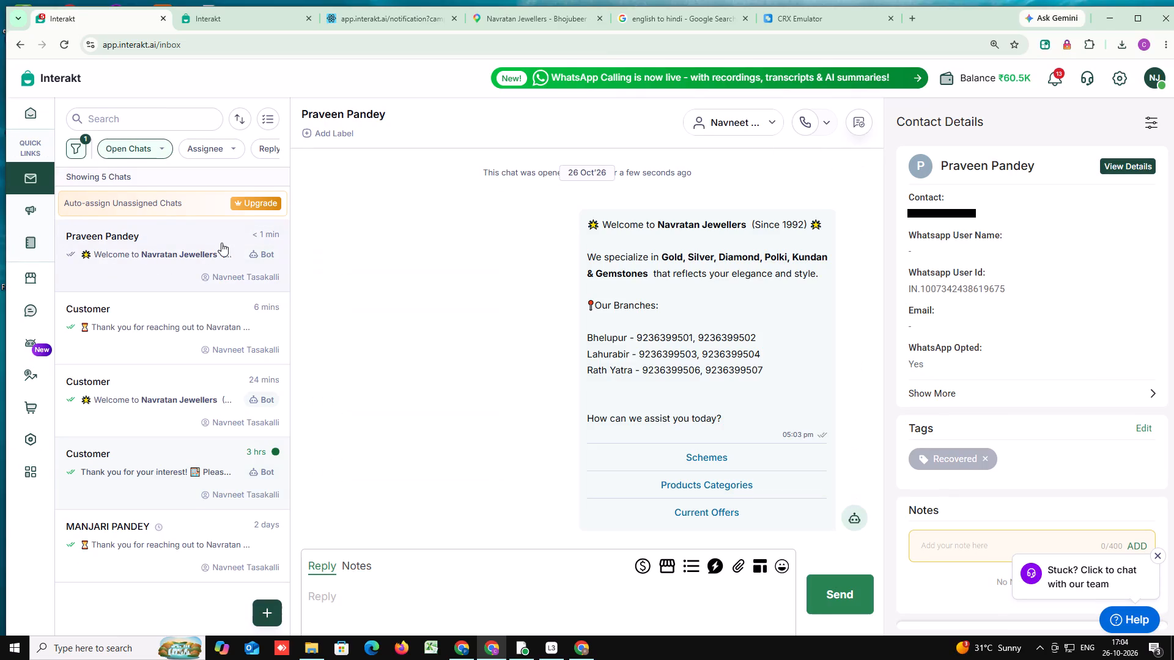
pyautogui.click(176, 258)
pyautogui.click(176, 258)
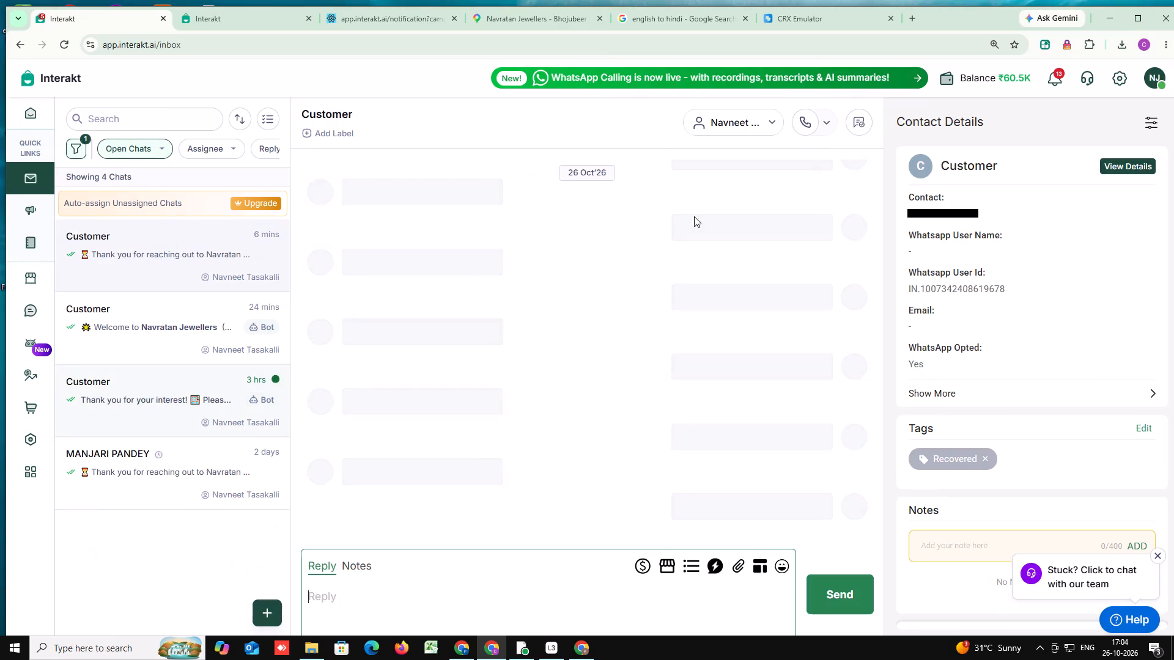
pyautogui.click(858, 123)
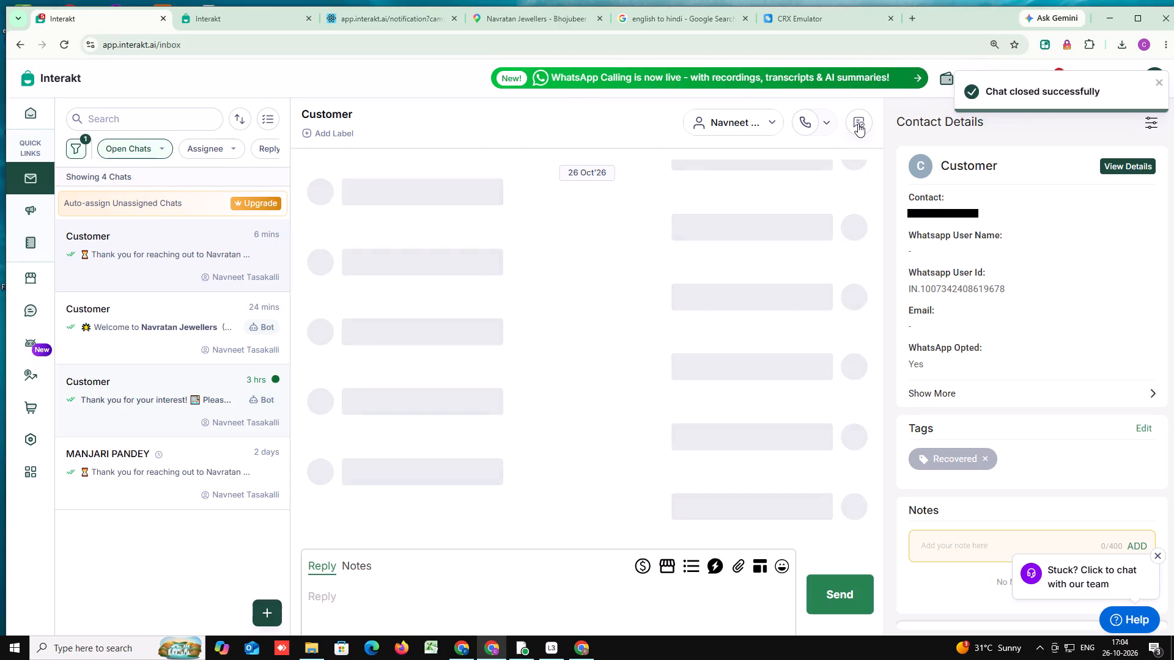
pyautogui.click(858, 123)
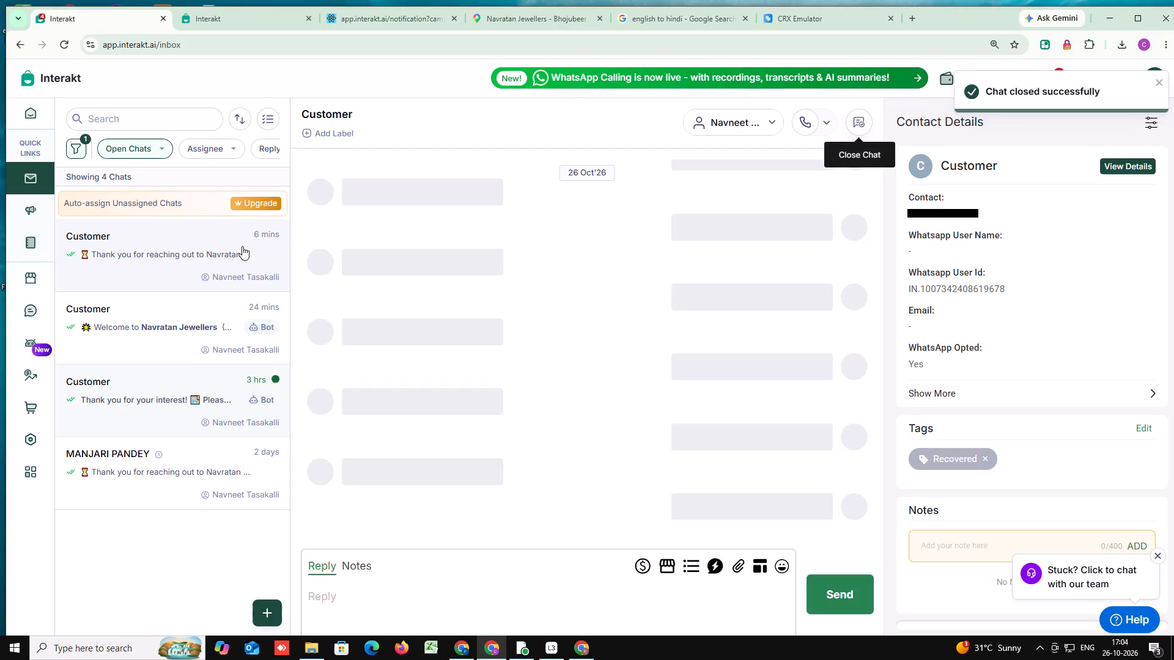
pyautogui.click(190, 252)
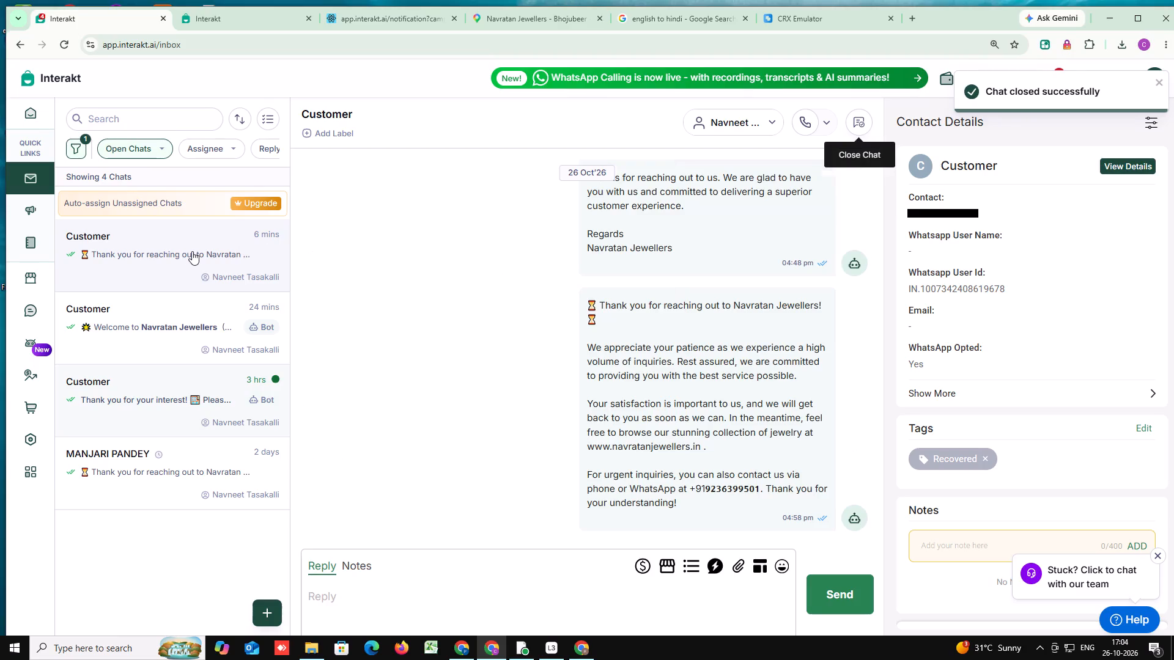
pyautogui.click(192, 251)
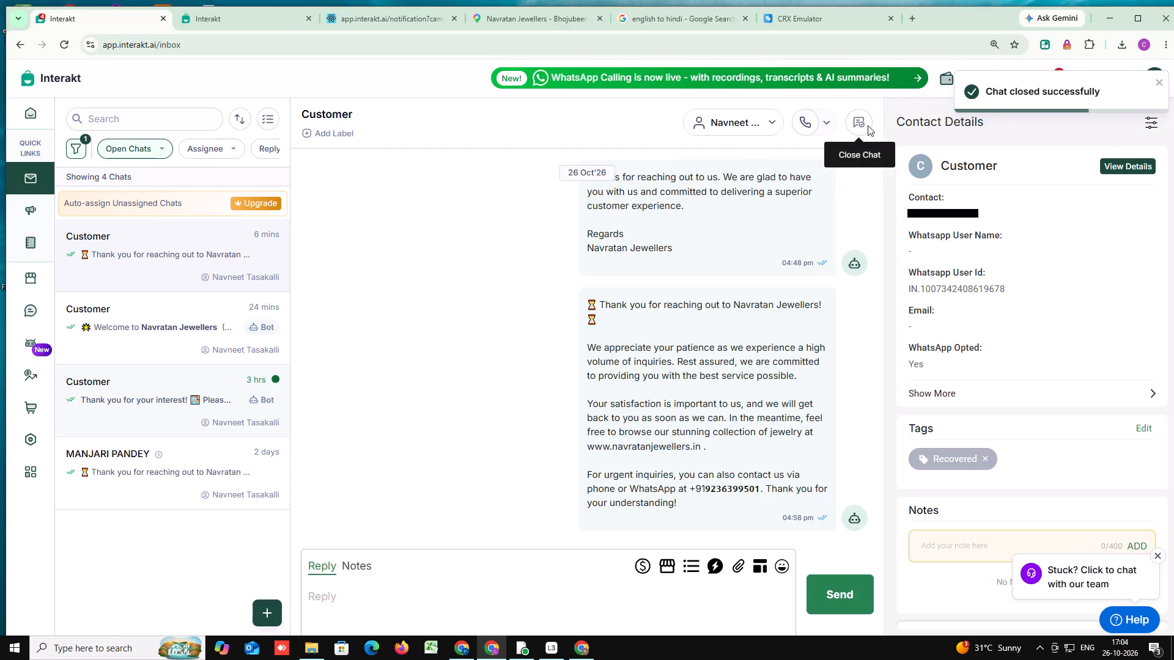
pyautogui.click(194, 248)
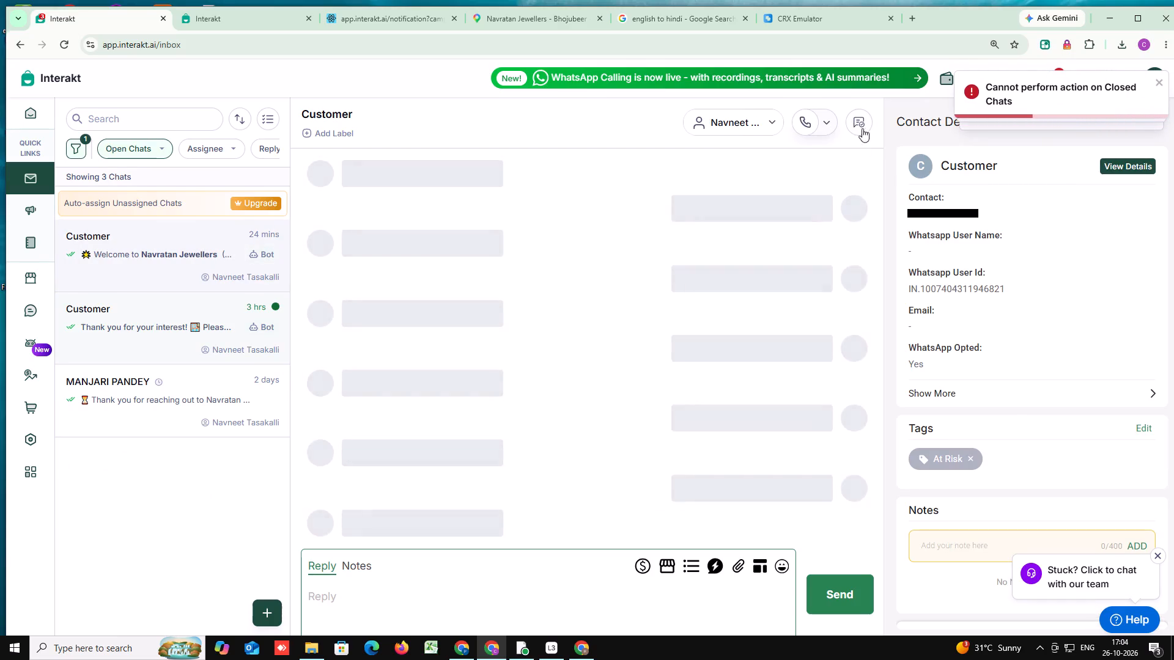
pyautogui.click(857, 117)
pyautogui.click(198, 246)
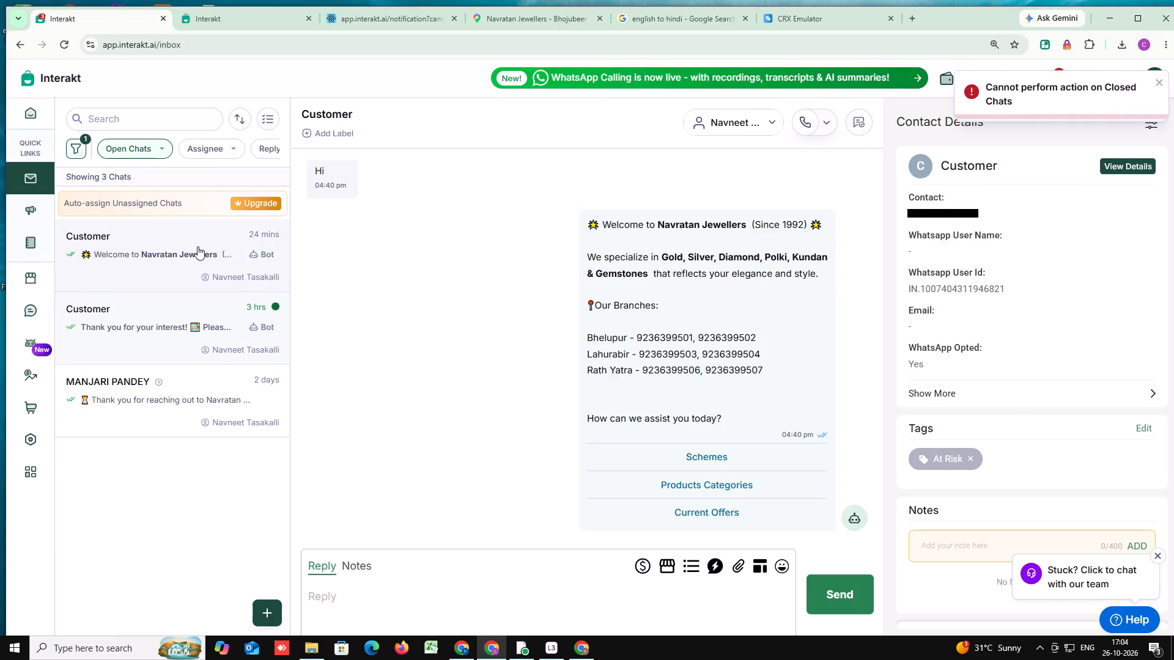
pyautogui.click(198, 245)
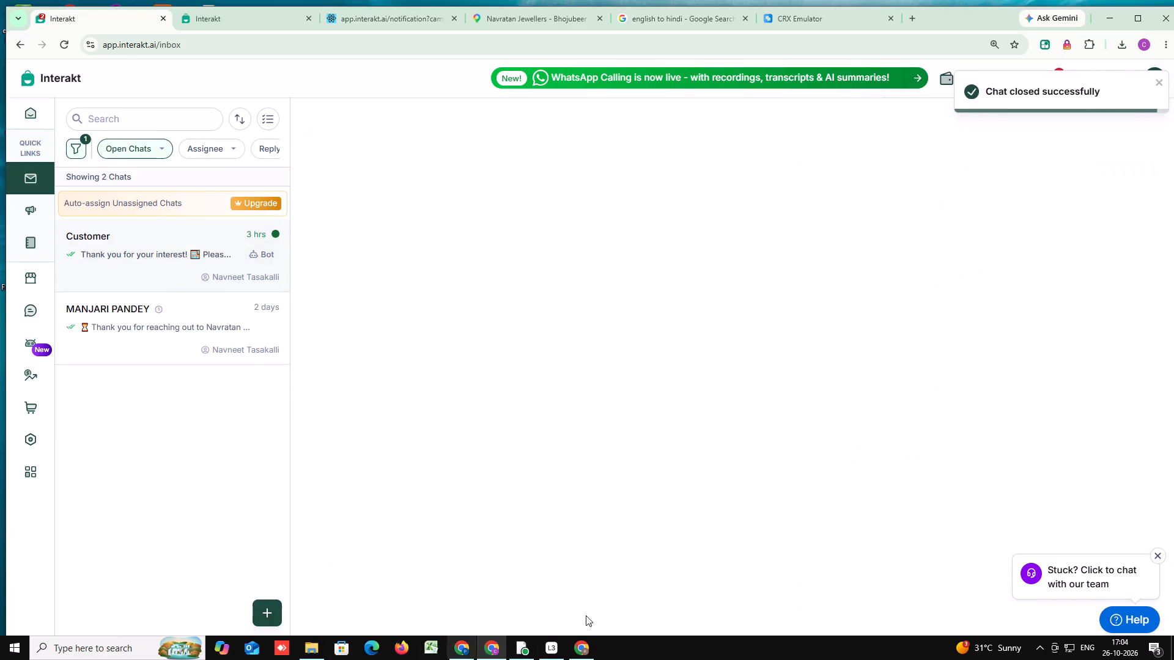
# In the 3-hour-old customer chat, remove the contact tags "Csv upload 5th Aug 01:21:40" and "Csv upload 13th Oct 11:09:45".
pyautogui.click(147, 244)
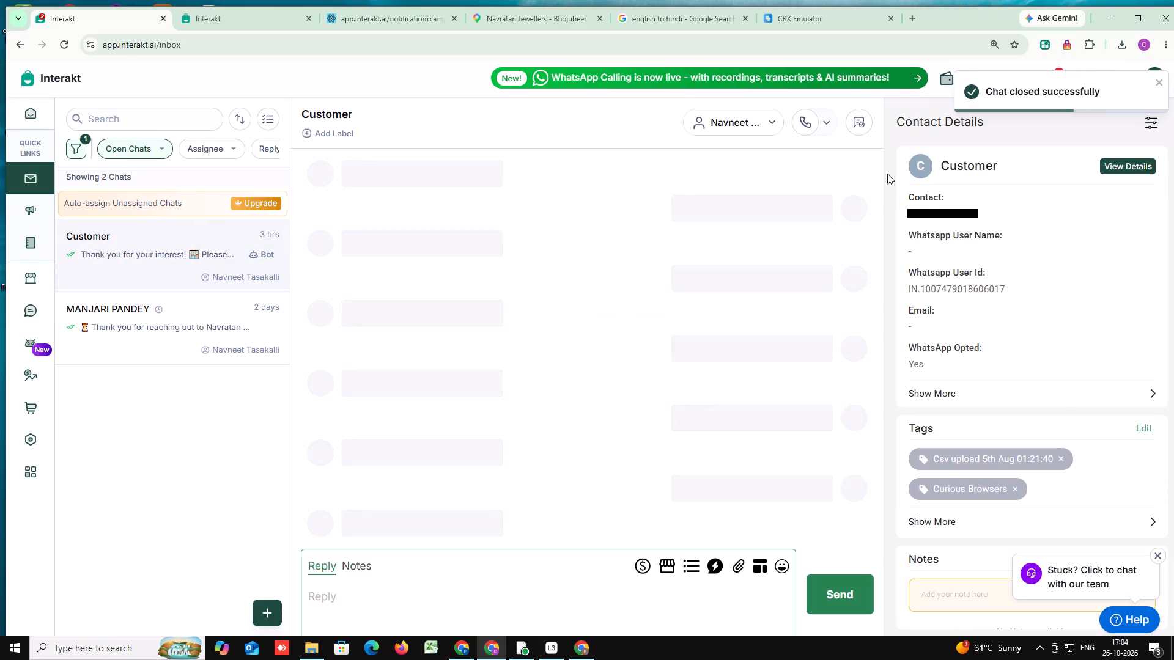
pyautogui.click(1061, 456)
pyautogui.scroll(3, 535, 373)
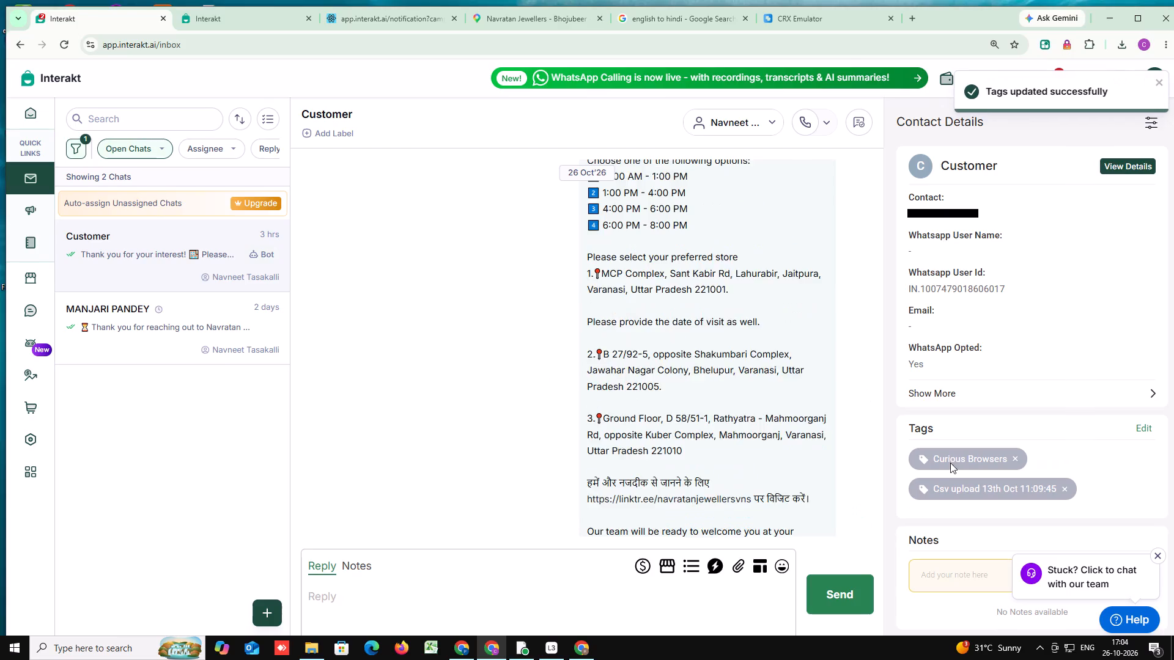
pyautogui.click(1066, 490)
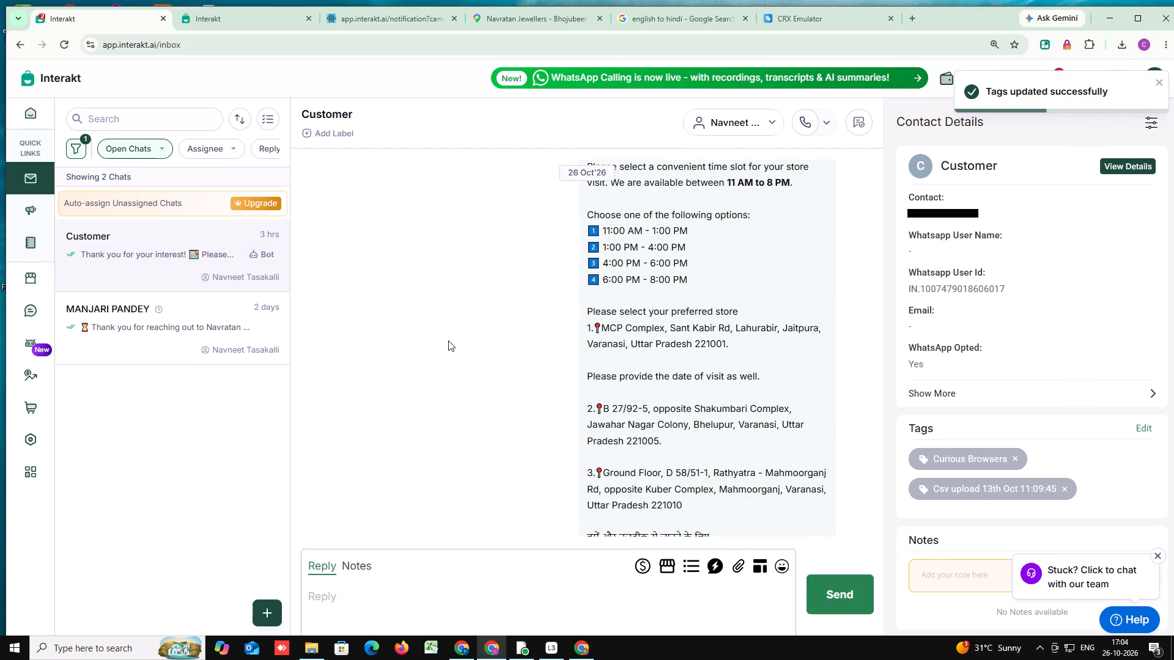
# Review this customer's conversation back to the Shubh Navratri template and the Book Store Visit reply, and close the chat.
pyautogui.scroll(6, 448, 340)
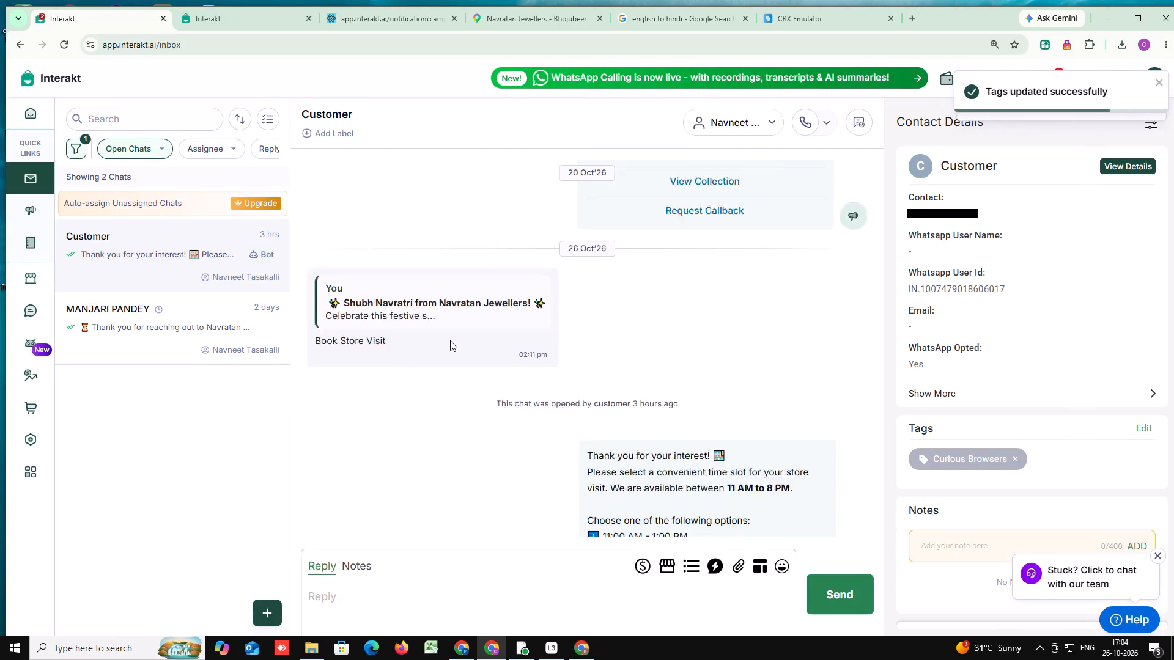
pyautogui.scroll(2, 450, 340)
pyautogui.scroll(-1, 450, 340)
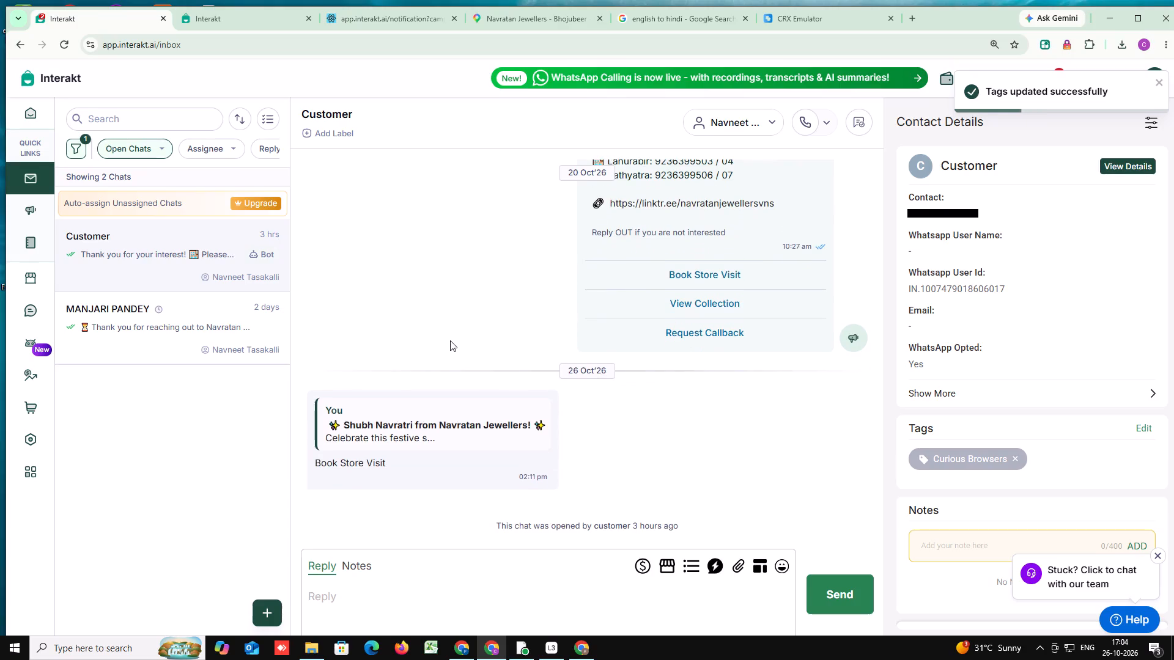
pyautogui.scroll(-1, 450, 340)
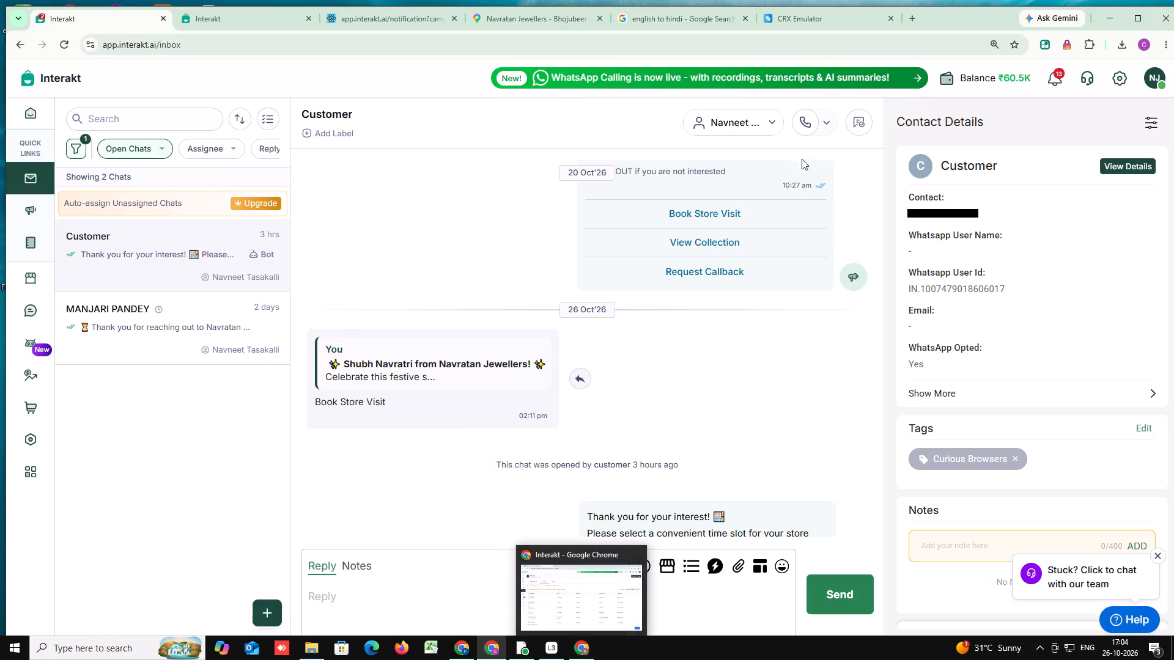
pyautogui.click(865, 123)
# Review the last open chat back to the 13 October template message with its reply buttons, and close the chat.
pyautogui.click(158, 252)
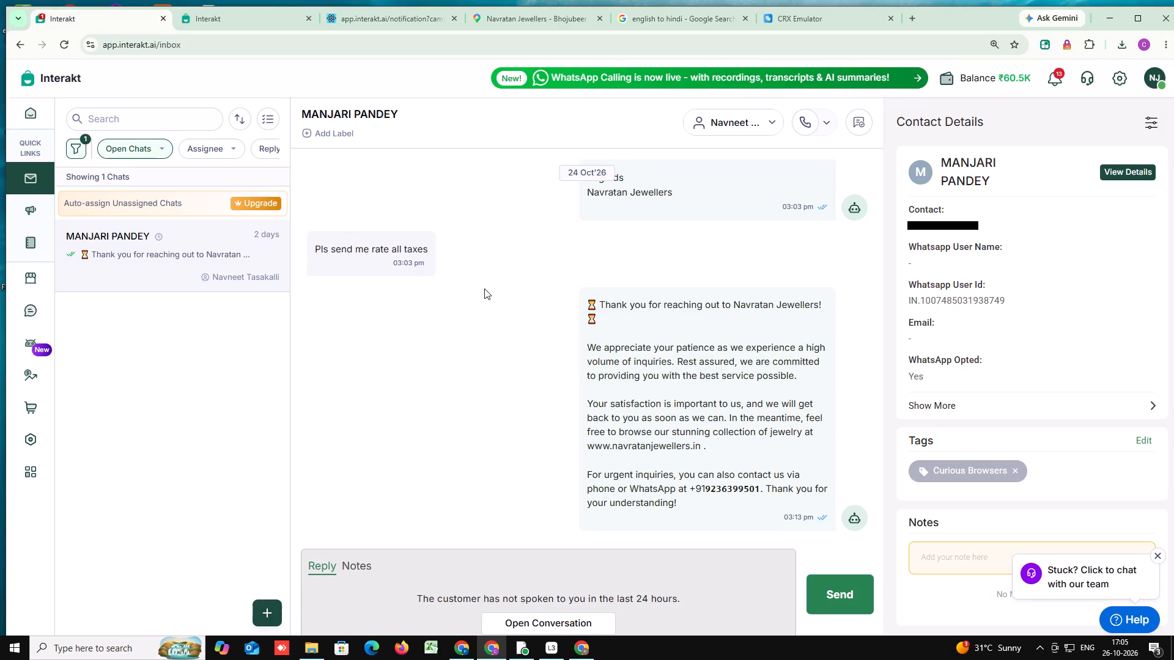
pyautogui.scroll(4, 484, 288)
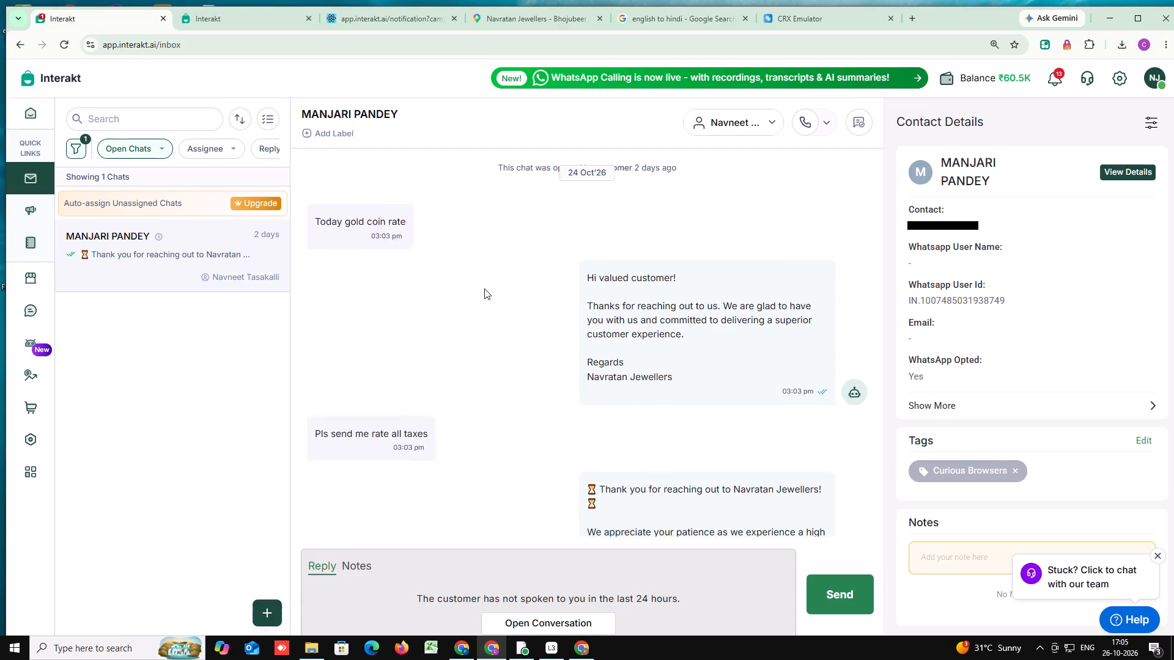
pyautogui.scroll(5, 484, 288)
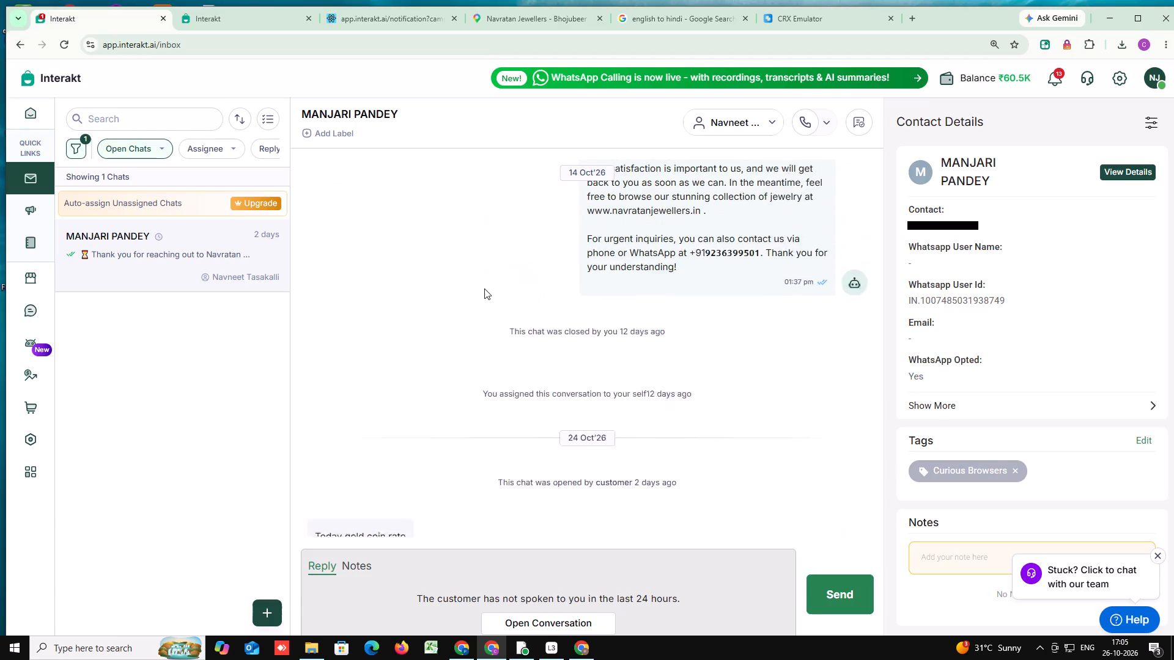
pyautogui.scroll(8, 484, 288)
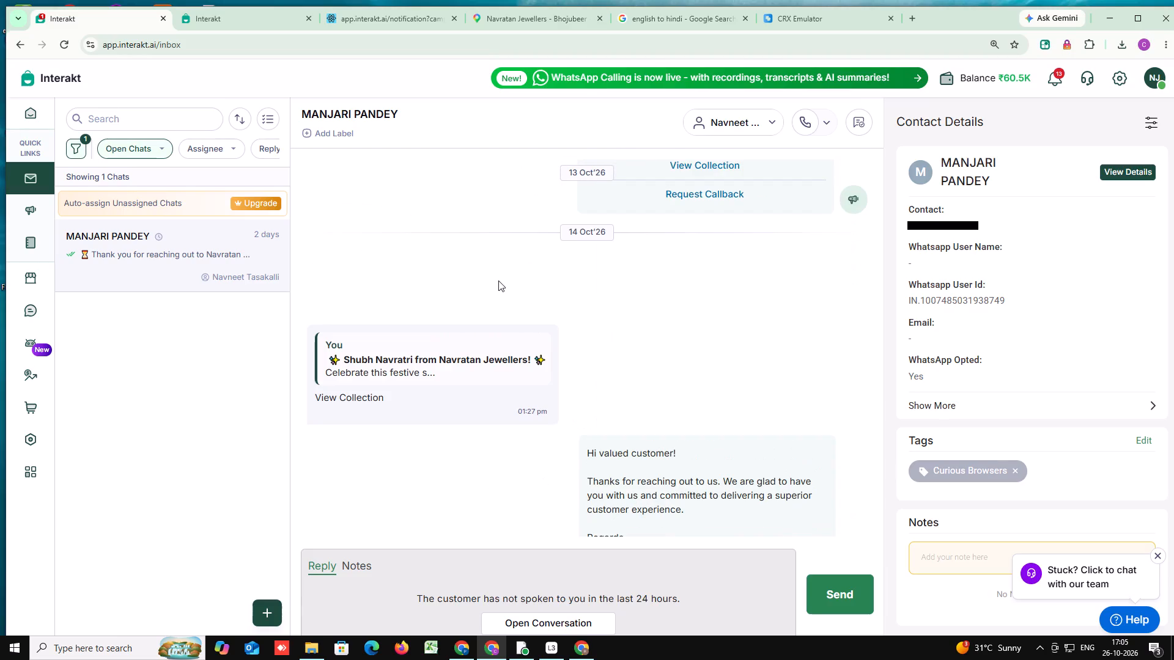
pyautogui.scroll(1, 498, 280)
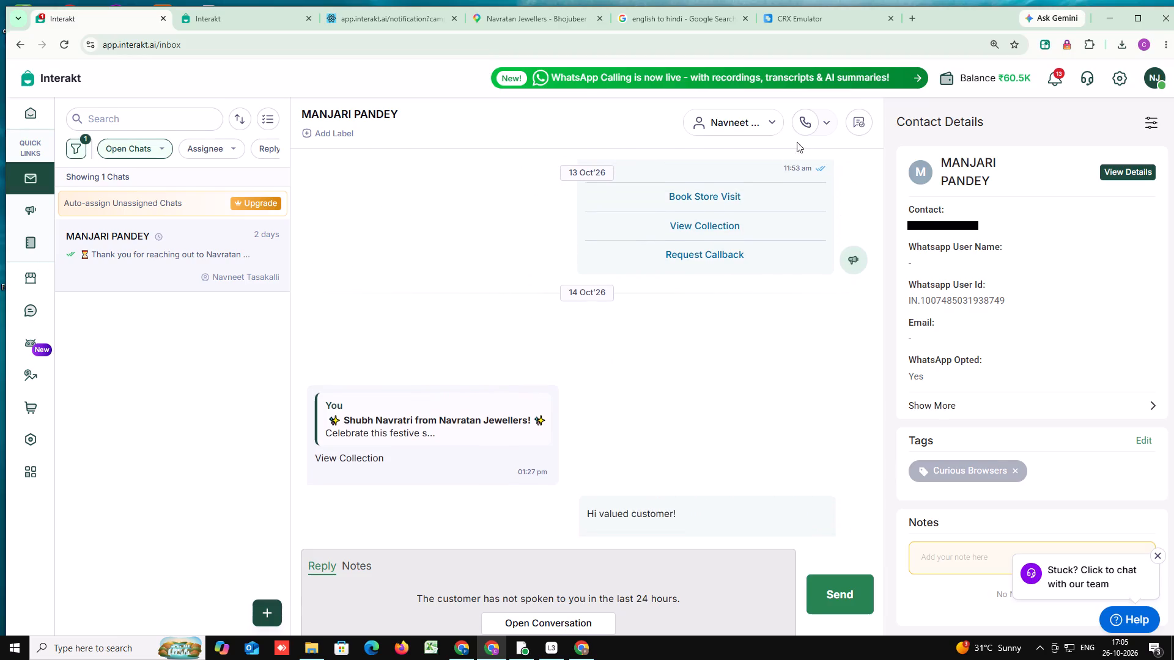
pyautogui.click(860, 129)
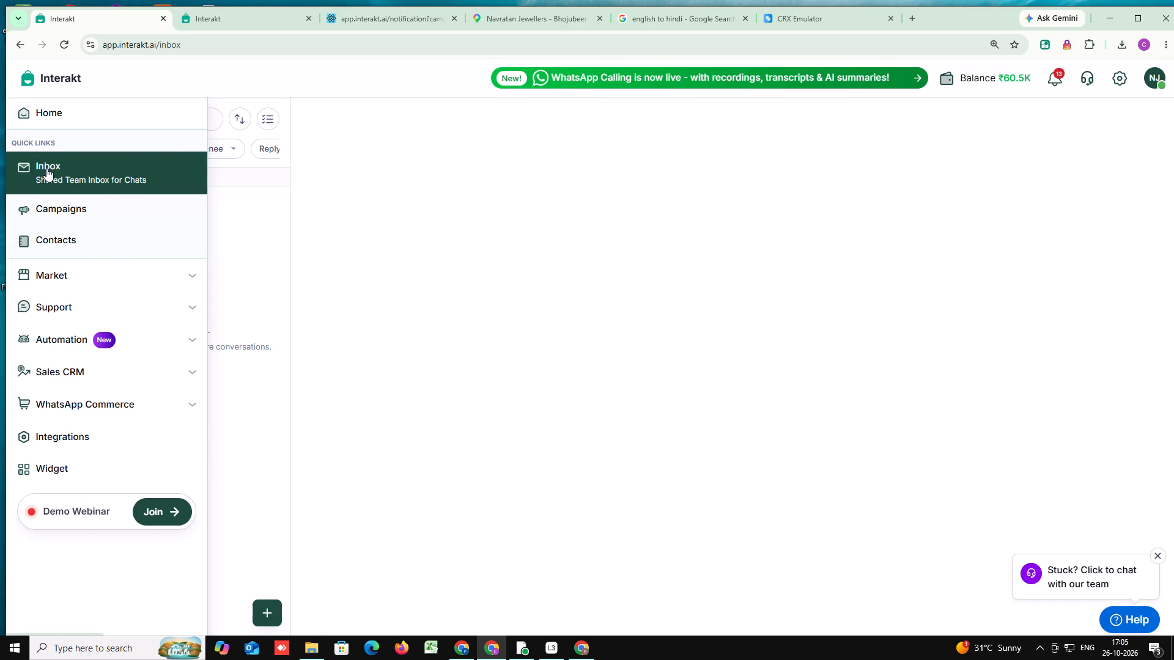
# Start a new WhatsApp campaign from the approved "Bhojubeer ultra new" template.
pyautogui.click(64, 204)
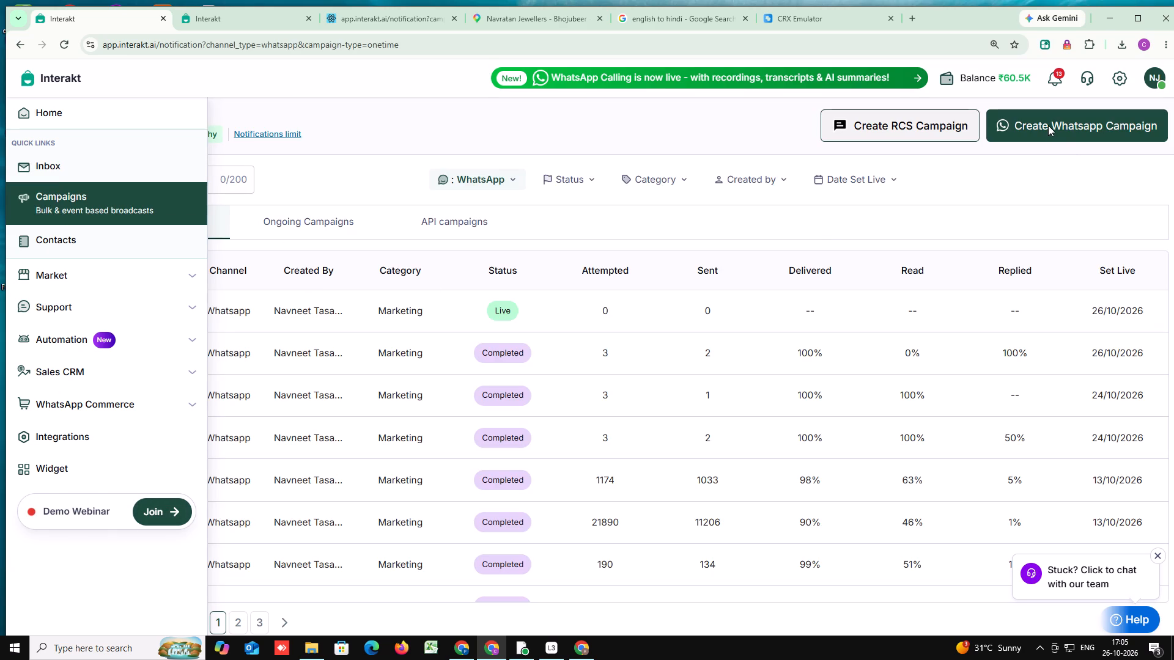
pyautogui.click(1047, 125)
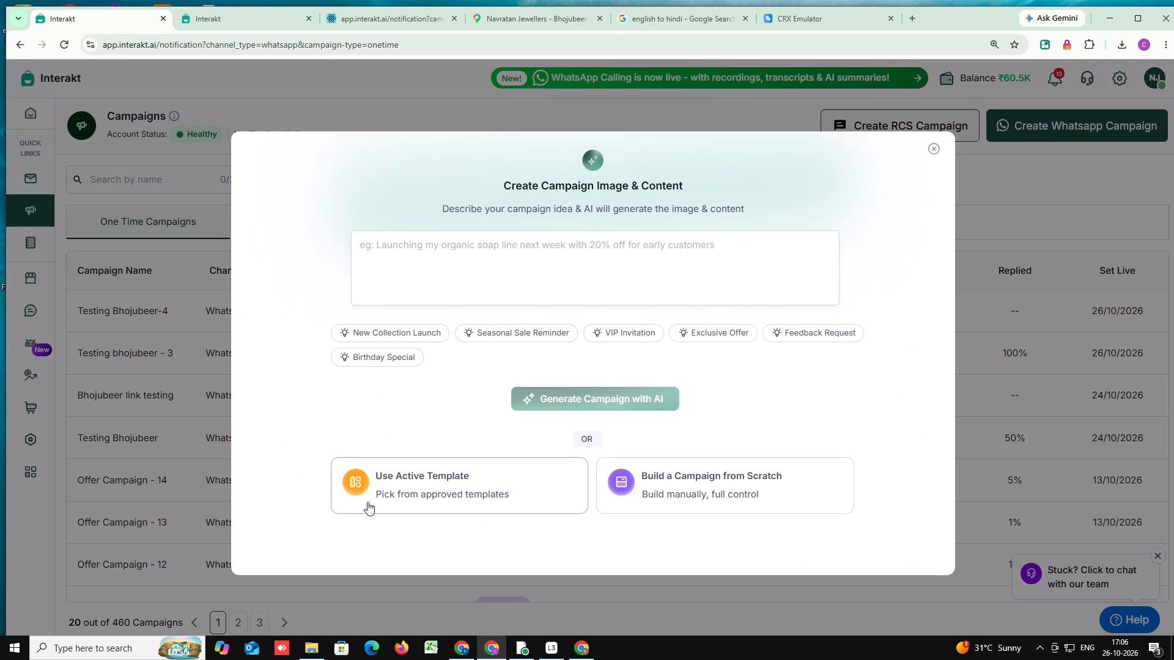
pyautogui.click(393, 480)
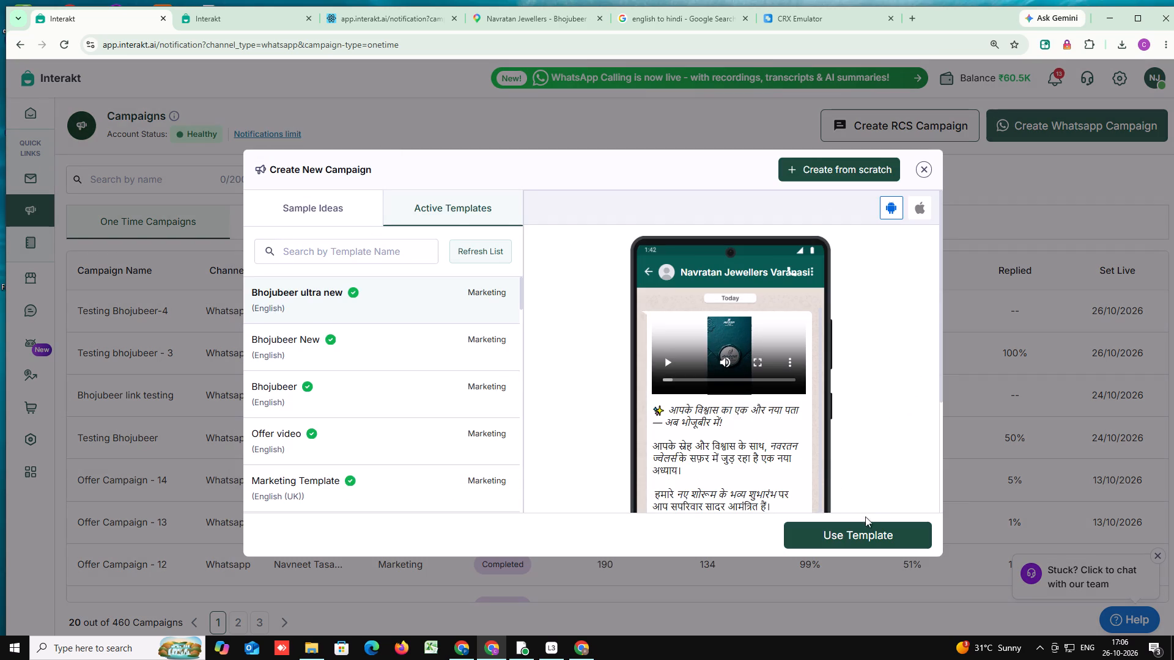
pyautogui.click(859, 530)
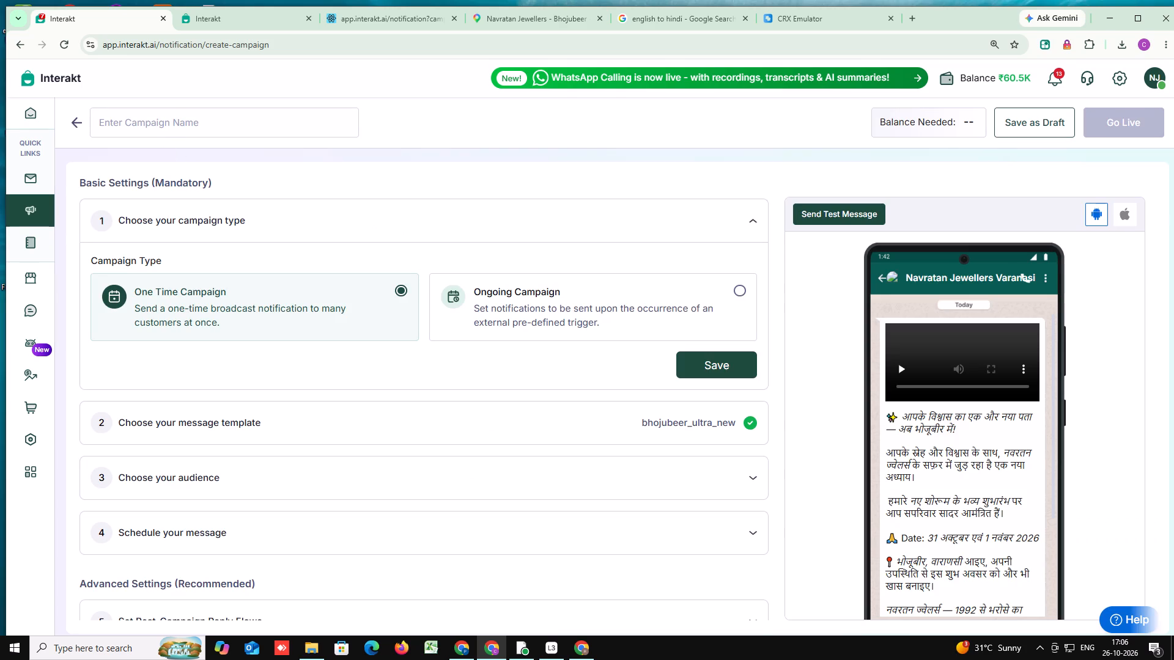
# Name the campaign "Bhojubeer twsting 6".
pyautogui.click(162, 123)
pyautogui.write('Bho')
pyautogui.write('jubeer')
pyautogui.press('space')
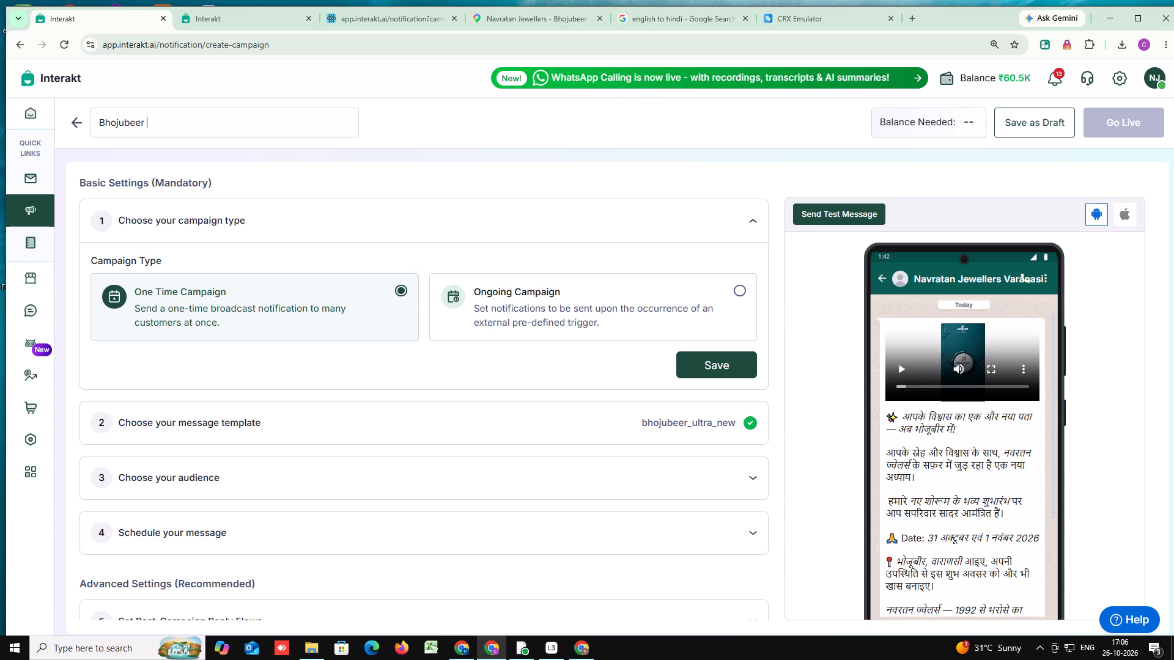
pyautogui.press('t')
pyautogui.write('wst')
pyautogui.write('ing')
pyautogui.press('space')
# Name the campaign "Bhojubeer testing 6" and save its type as One Time Campaign.
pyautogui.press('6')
pyautogui.click(716, 366)
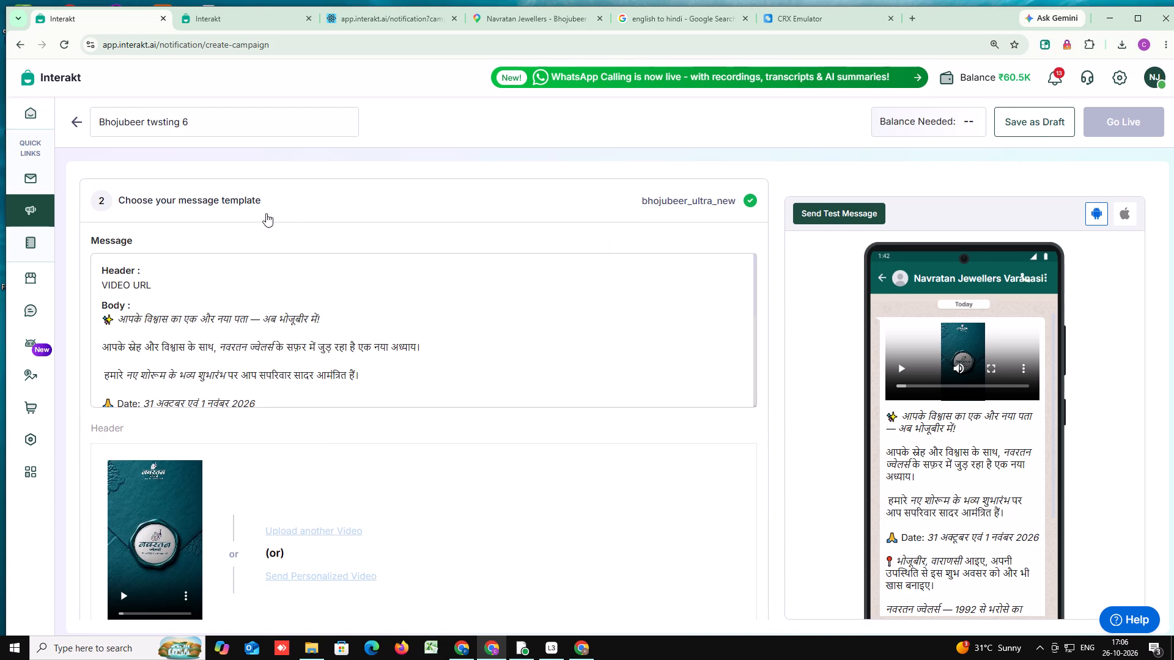
pyautogui.click(157, 124)
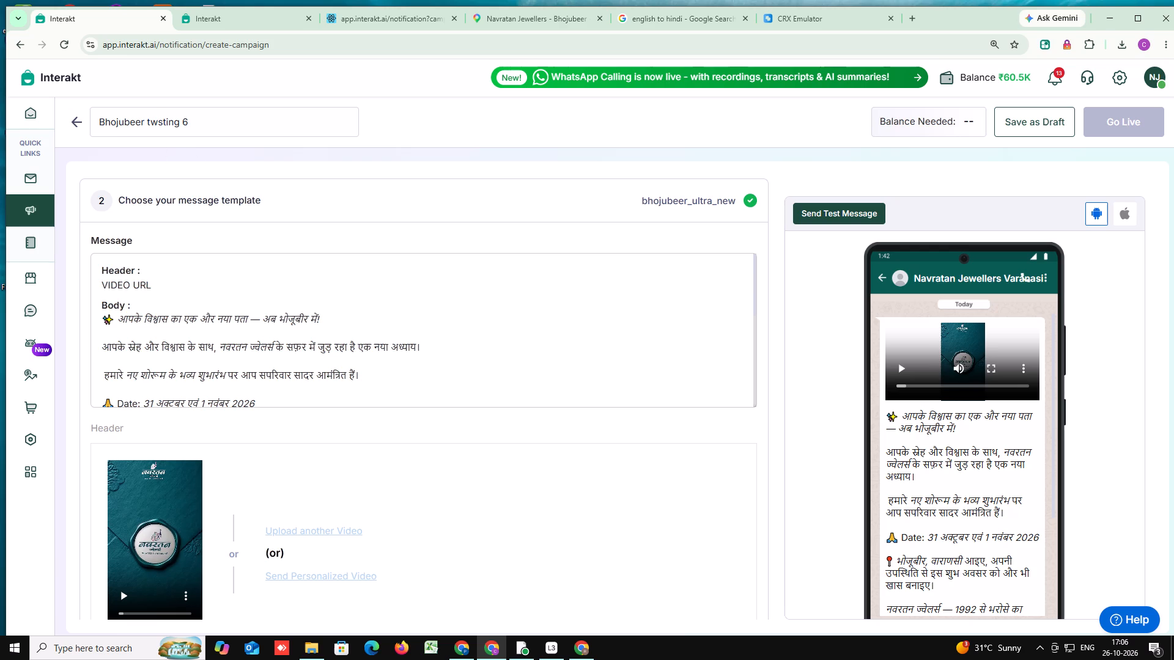
pyautogui.press('BackSpace')
pyautogui.press('e')
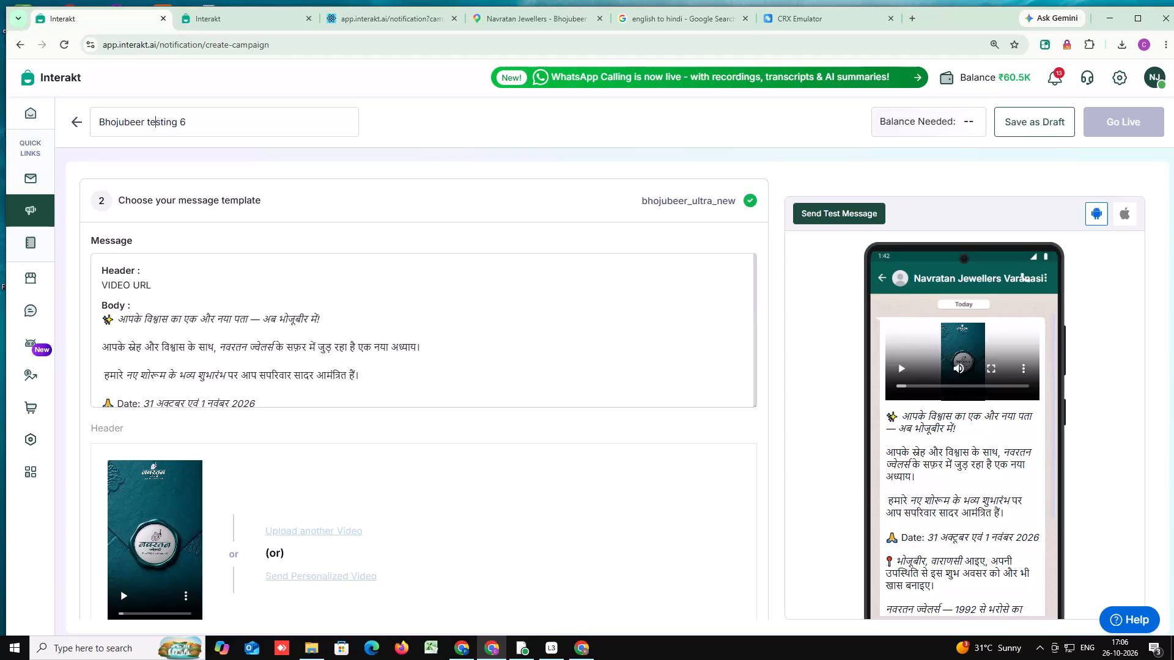
# Save the bhojubeer_ultra_new video template as the campaign message, keeping button click tracking enabled.
pyautogui.scroll(-8, 391, 312)
pyautogui.scroll(-3, 338, 451)
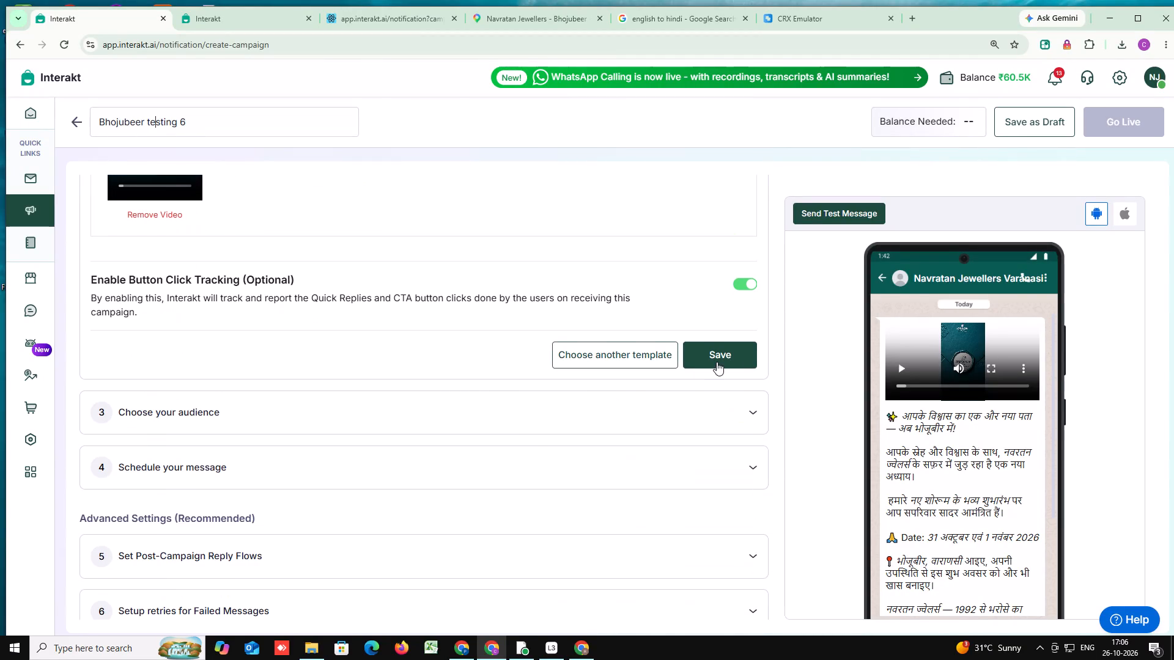
pyautogui.click(733, 348)
# Choose the campaign audience by tag, select the Recovered tag, and save the audience.
pyautogui.click(468, 256)
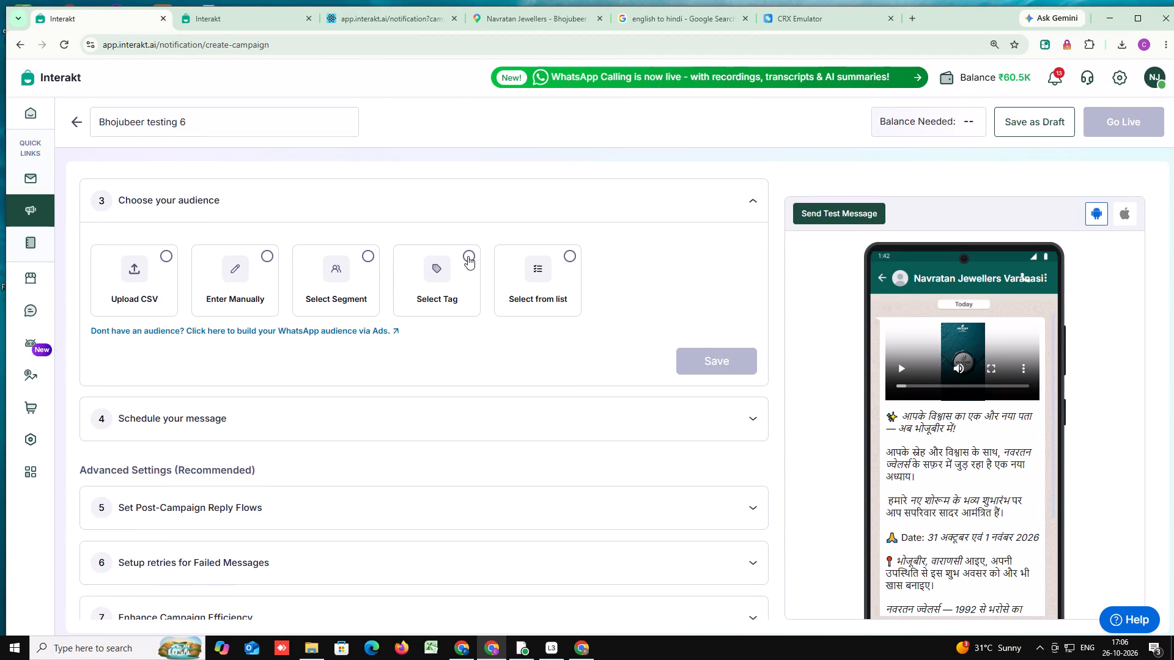
pyautogui.click(197, 339)
pyautogui.scroll(-7, 172, 441)
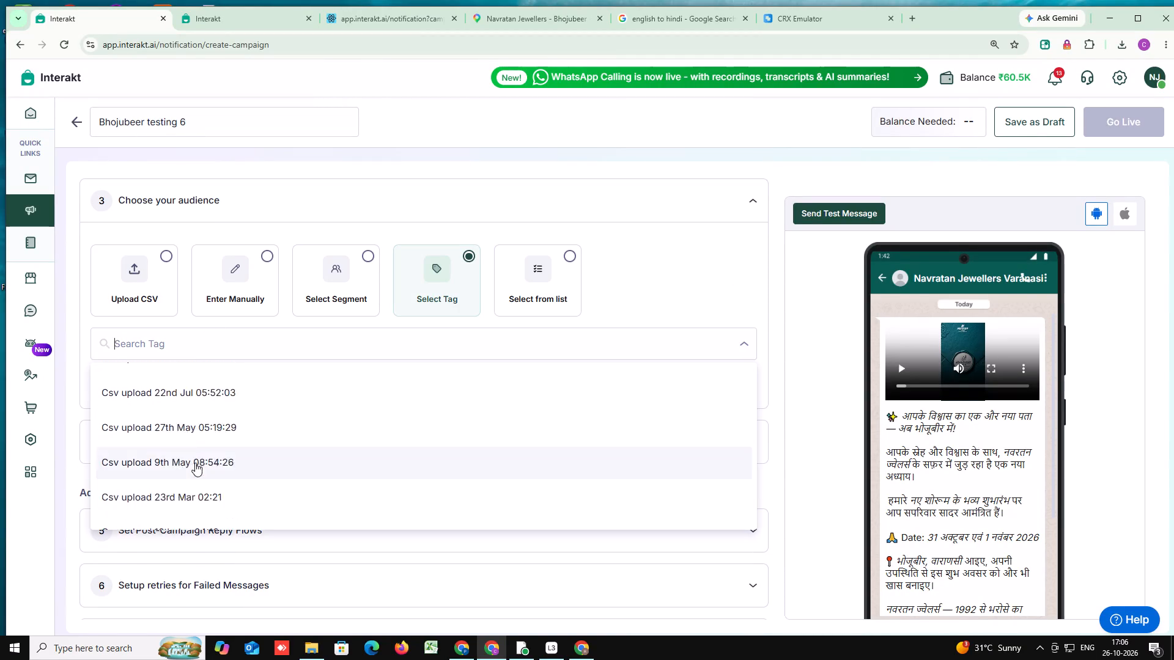
pyautogui.scroll(-12, 195, 463)
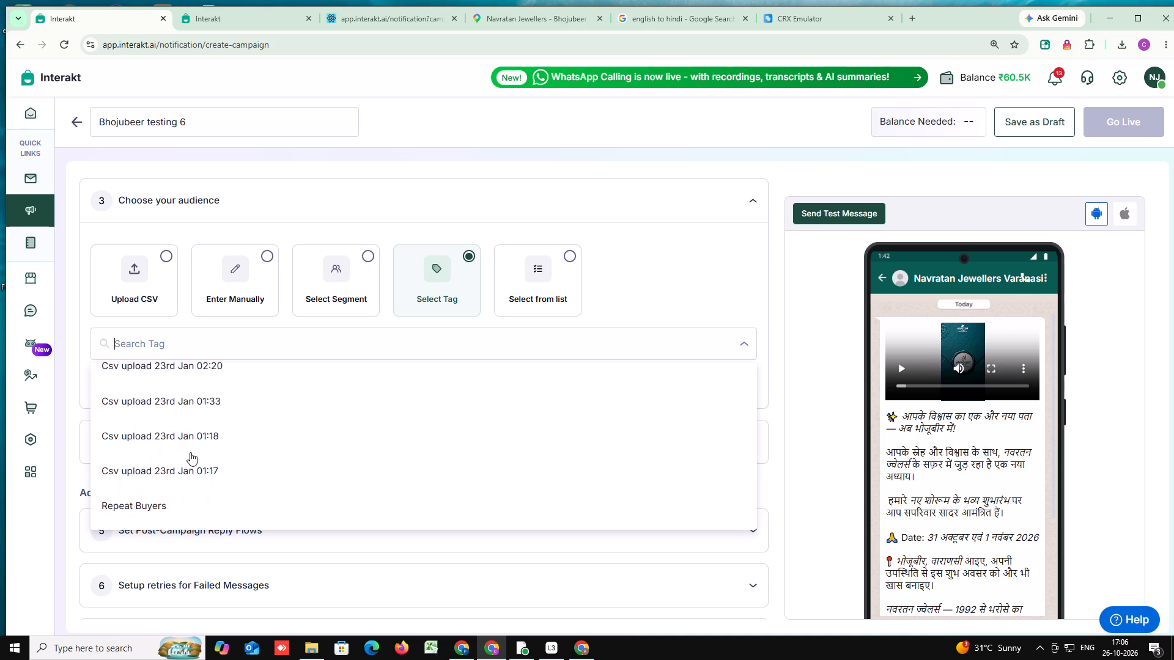
pyautogui.scroll(-1, 190, 452)
pyautogui.click(153, 414)
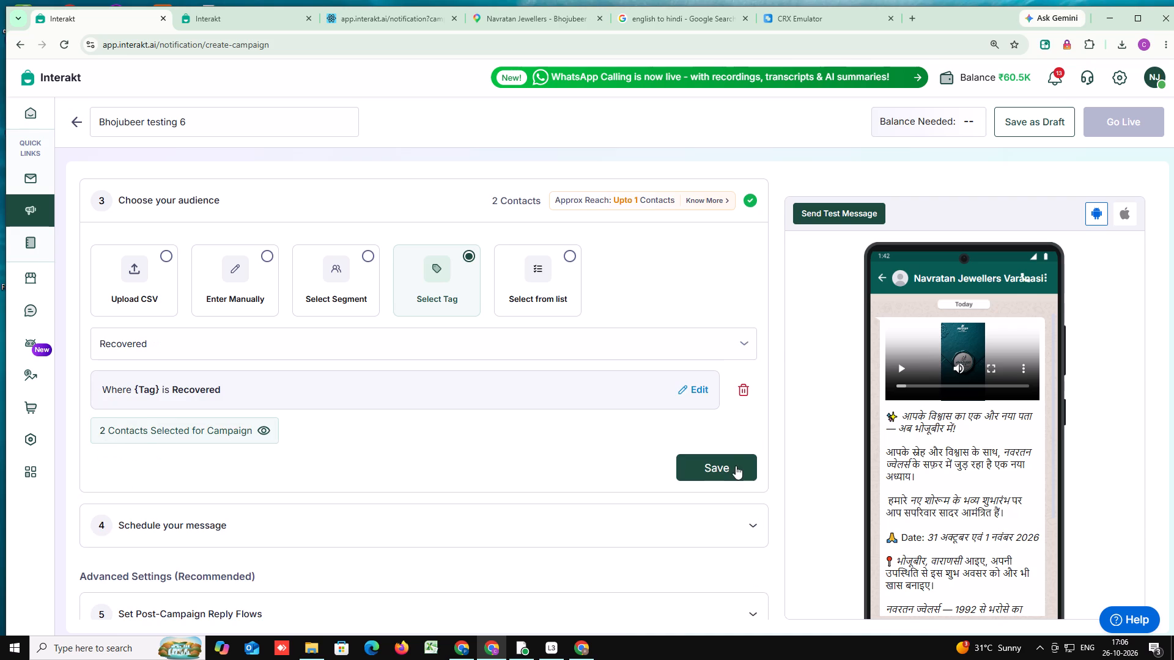
pyautogui.click(722, 469)
# Schedule the campaign to send immediately and set it live without retries, skipping the delivery rate registration.
pyautogui.click(704, 342)
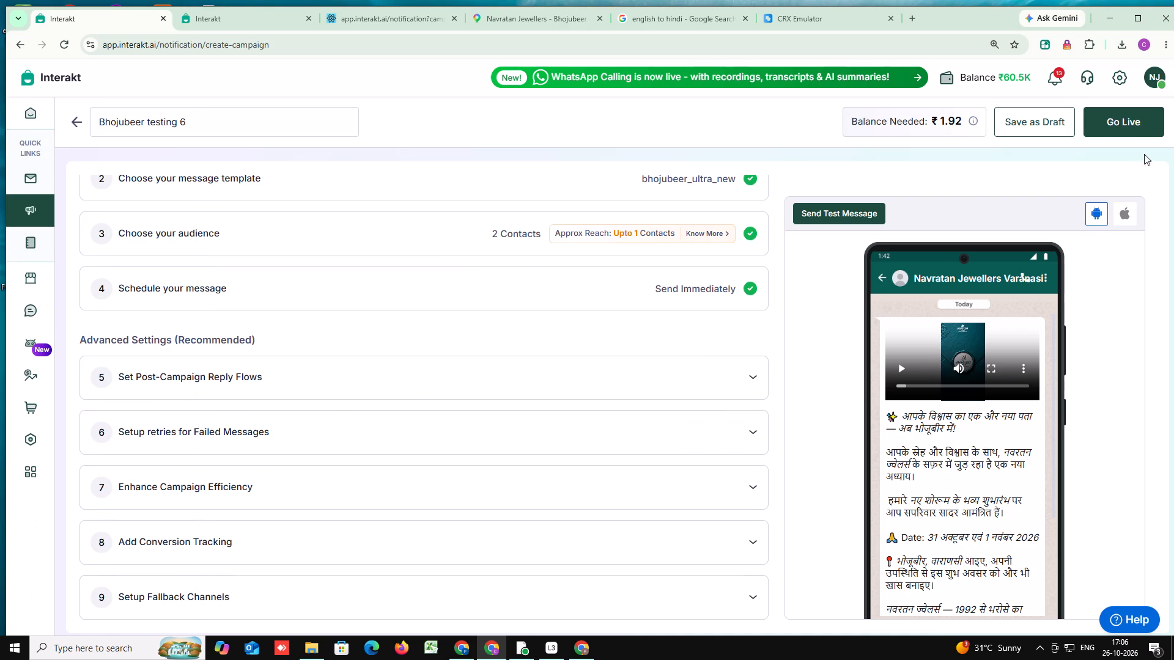
pyautogui.click(1123, 122)
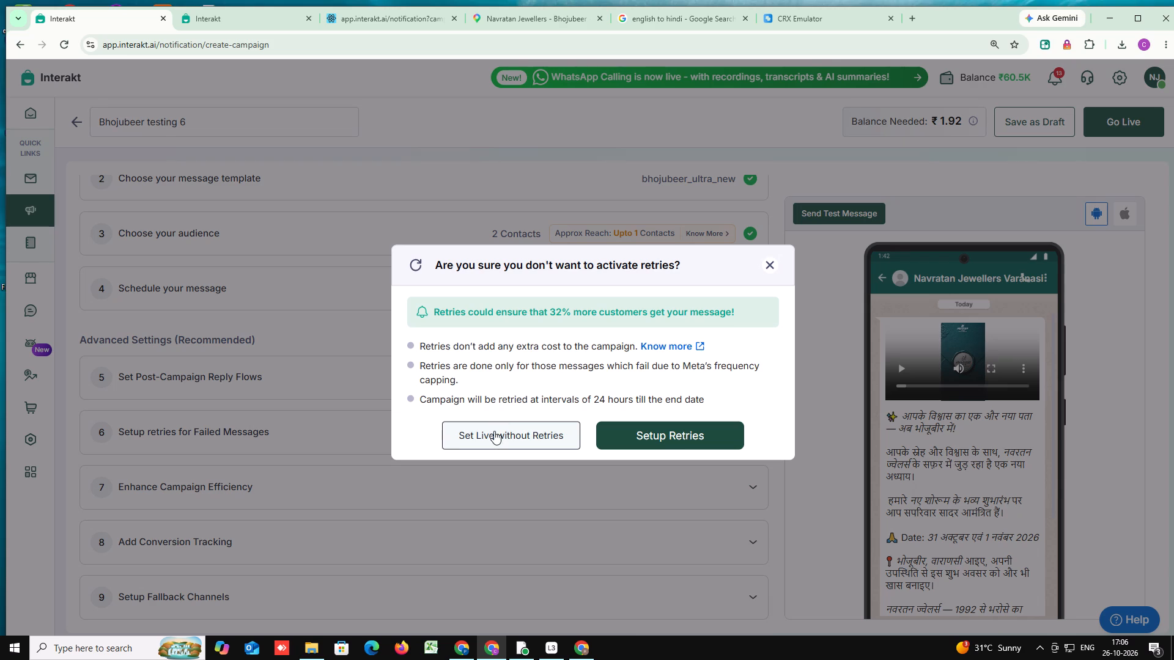
pyautogui.click(494, 431)
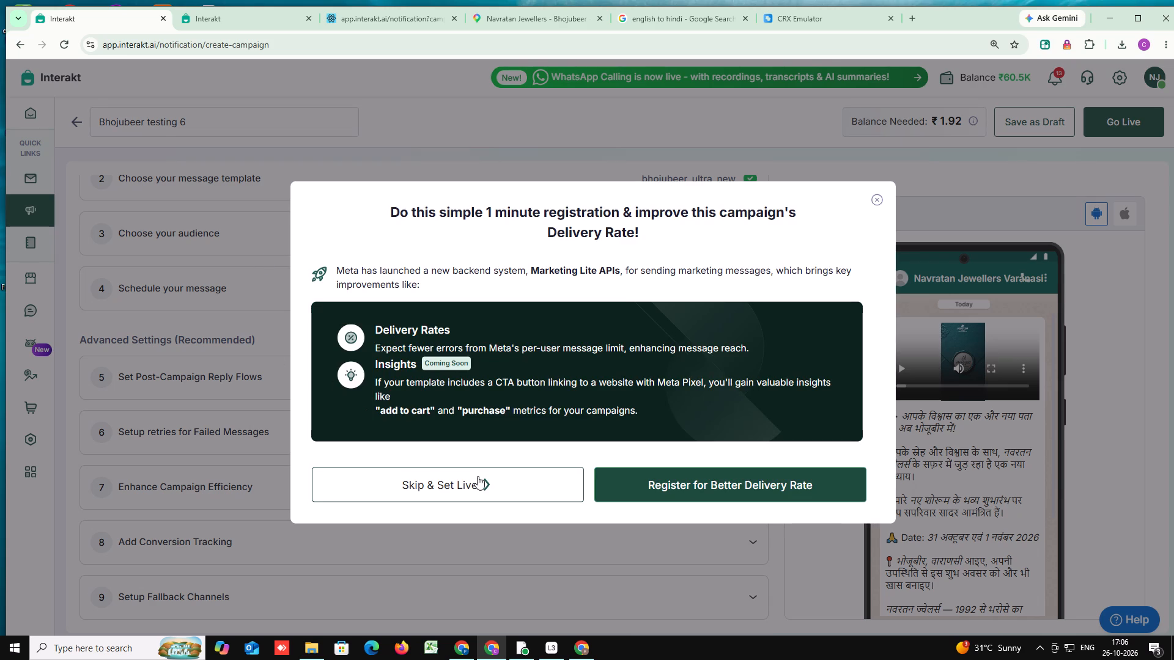
pyautogui.click(465, 482)
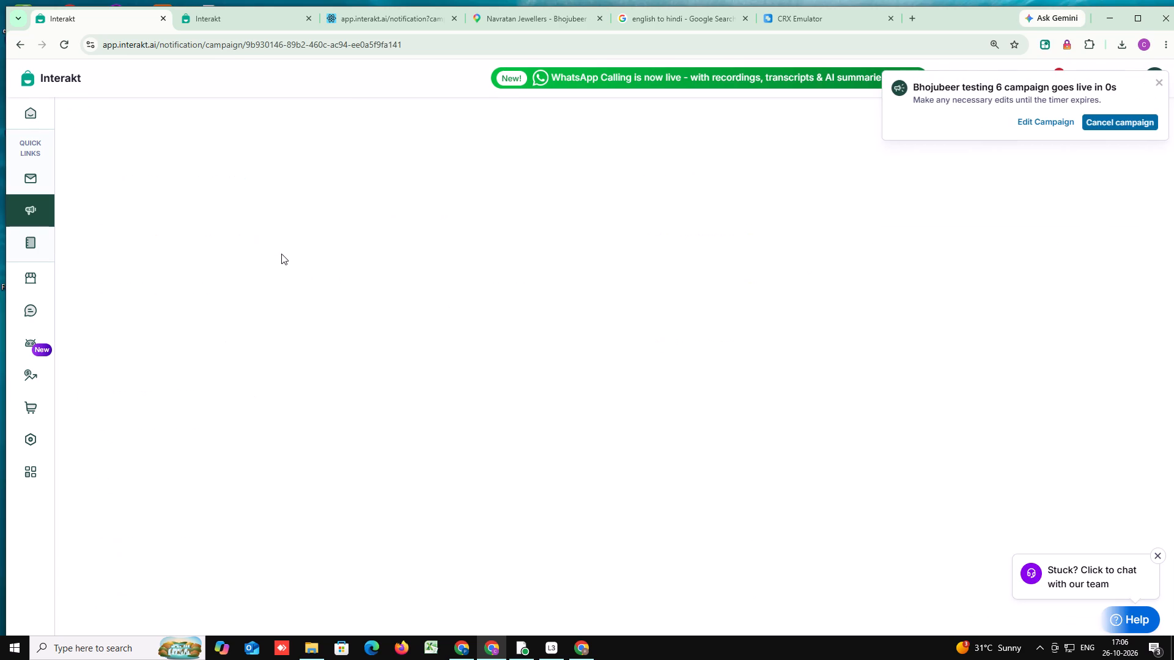
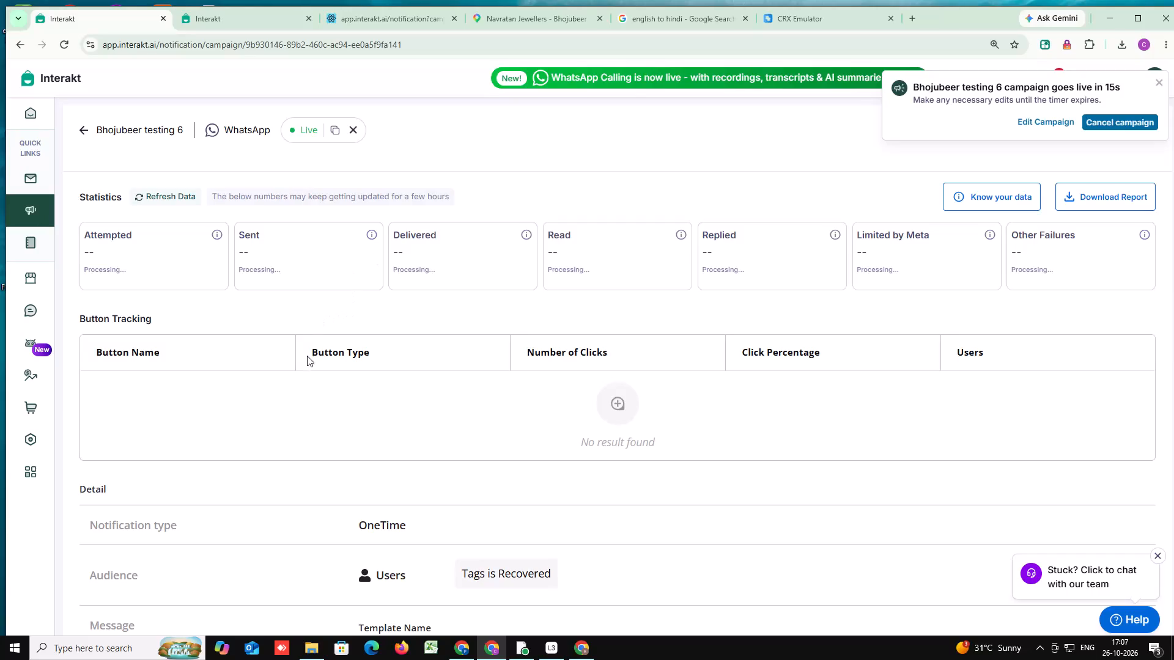
# Leave the Bhojubeer testing 6 campaign report and open the Contacts customer list, discarding the unsaved campaign form.
pyautogui.click(81, 129)
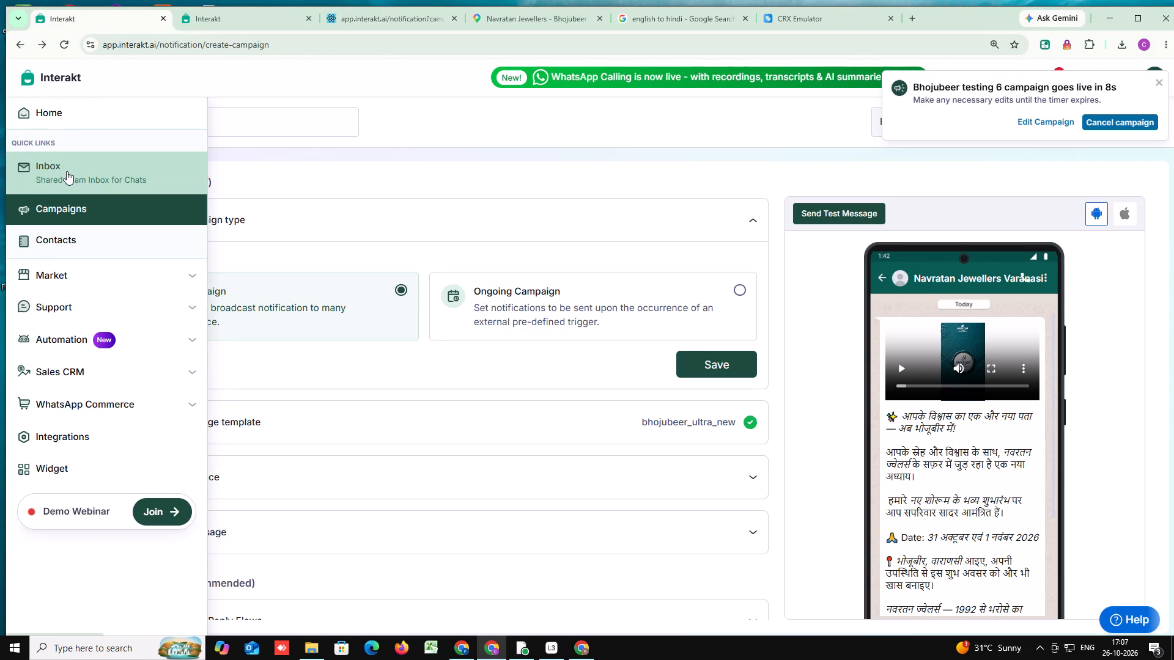
pyautogui.click(70, 243)
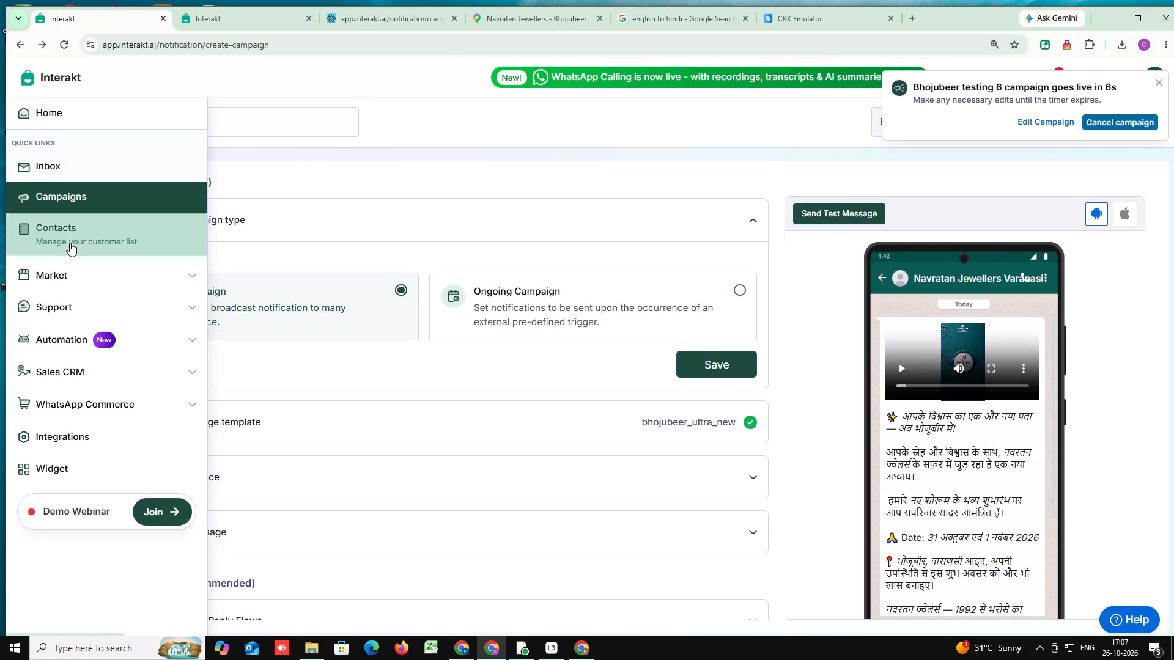
pyautogui.click(635, 121)
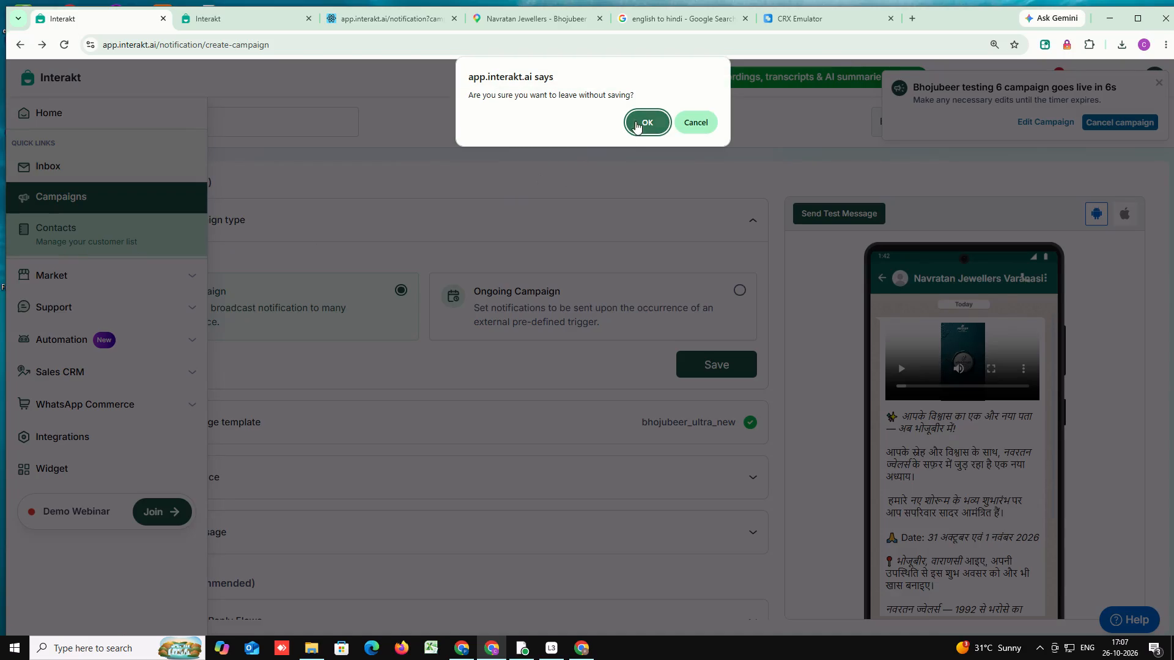
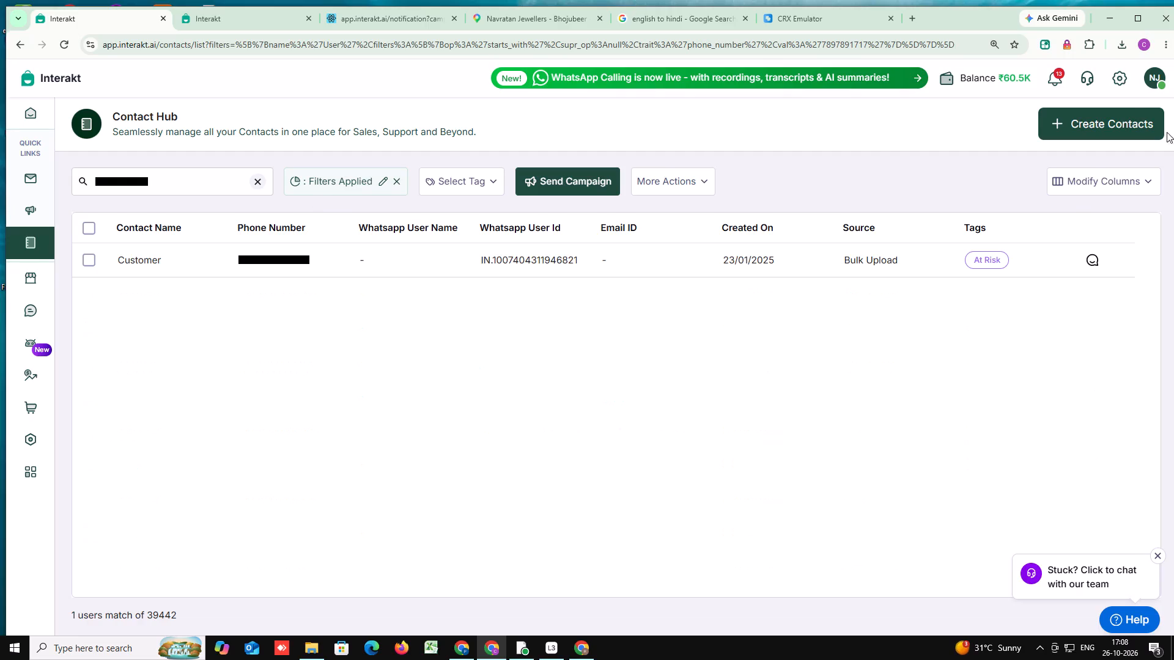
# Open the filtered customer's contact details, add the Recovered tag and save the tags.
pyautogui.click(974, 257)
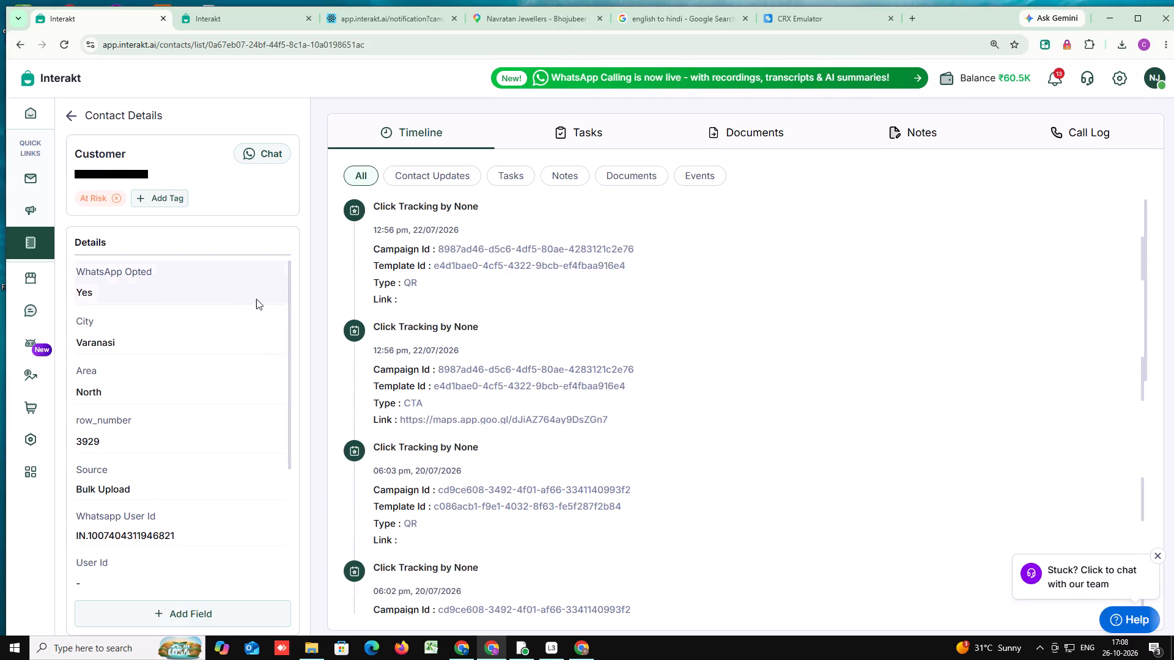
pyautogui.click(150, 194)
pyautogui.scroll(-2, 610, 415)
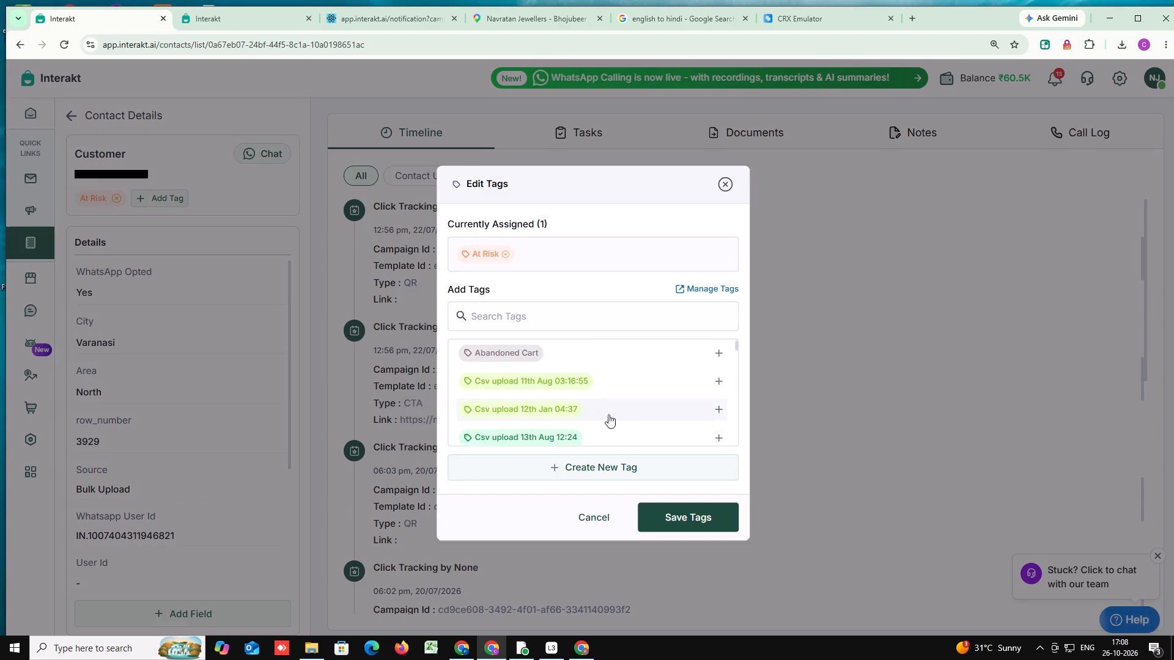
pyautogui.scroll(-10, 608, 414)
pyautogui.scroll(-5, 550, 386)
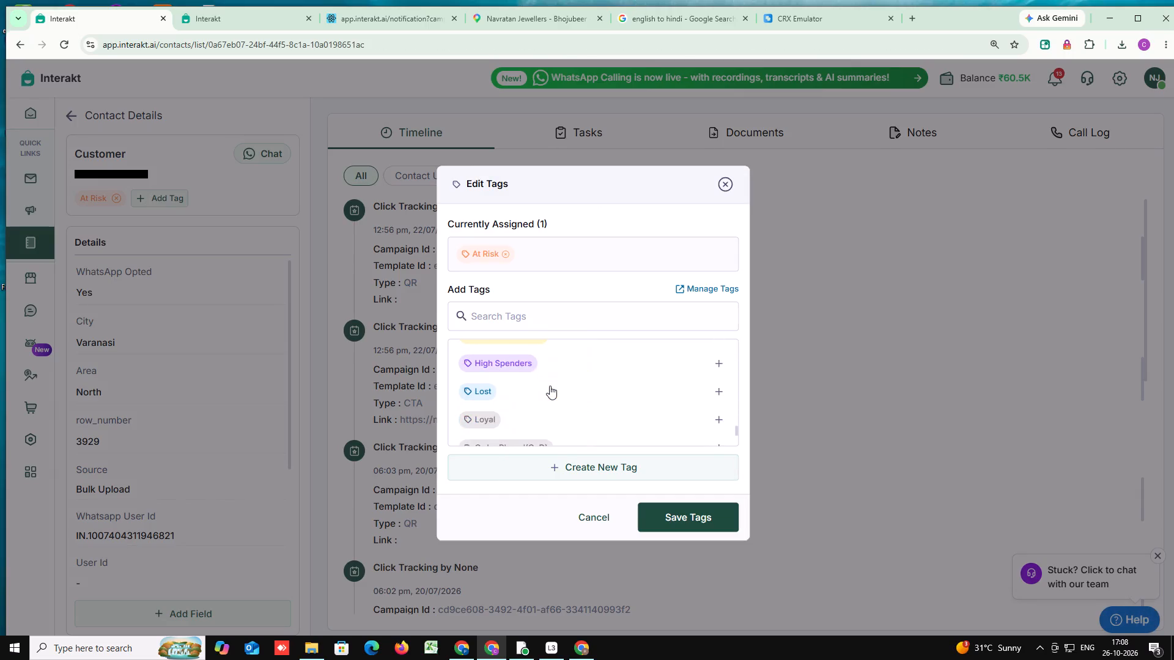
pyautogui.scroll(-2, 548, 386)
pyautogui.click(520, 390)
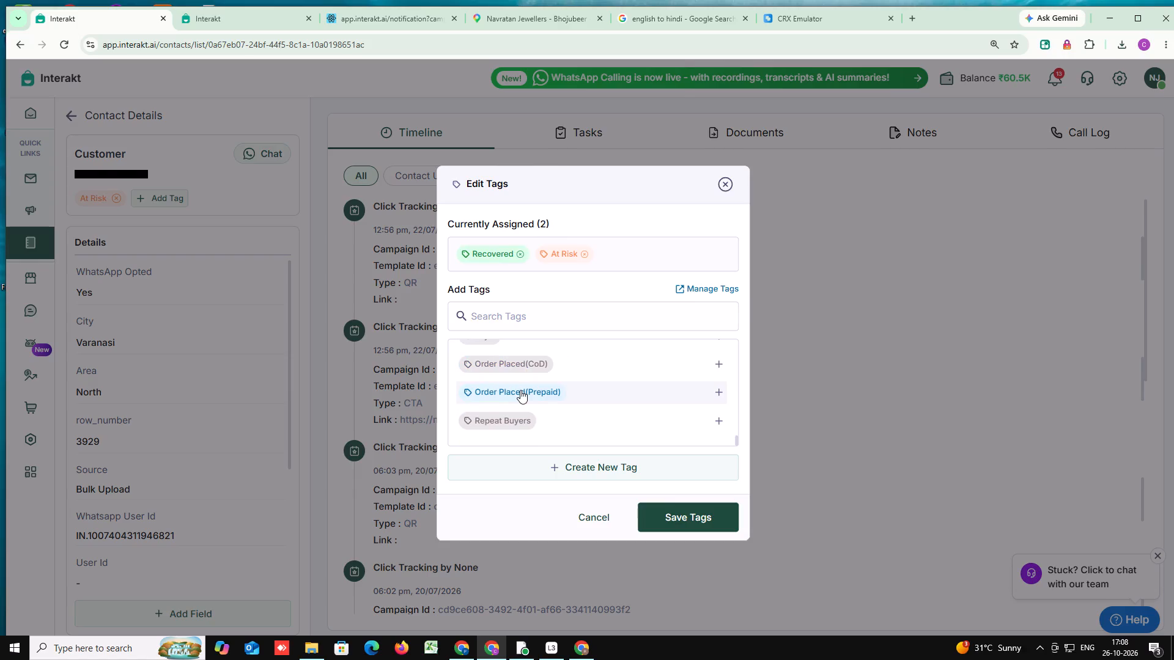
pyautogui.click(670, 505)
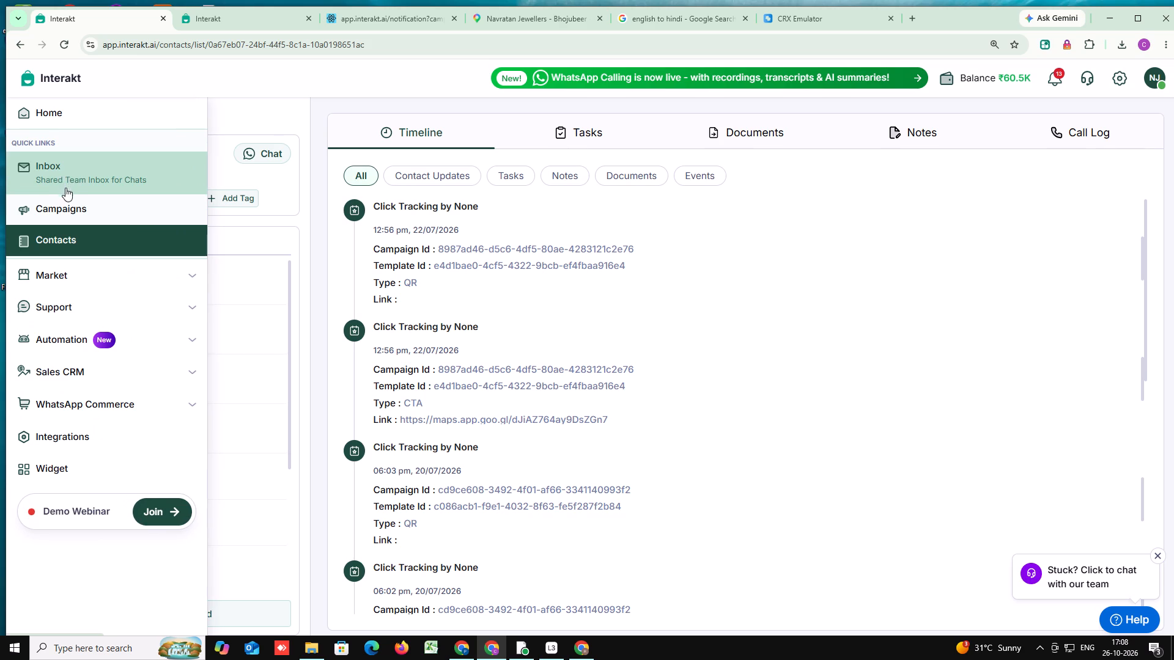
# Open the team inbox and reset all of its chat filters.
pyautogui.click(78, 168)
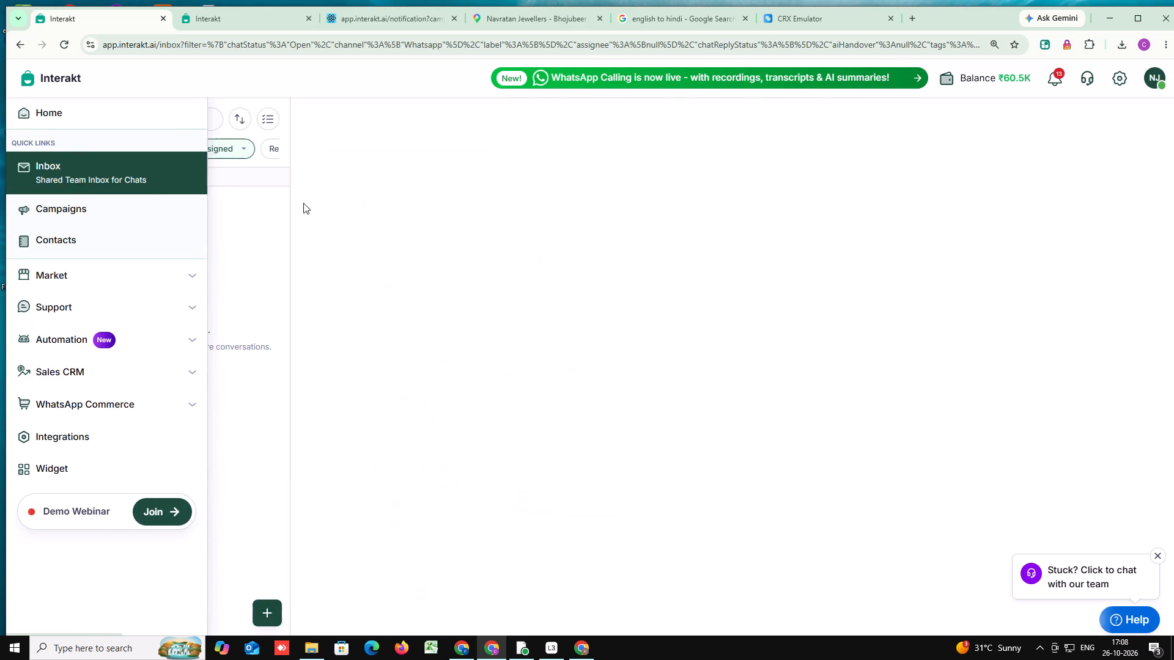
pyautogui.click(72, 150)
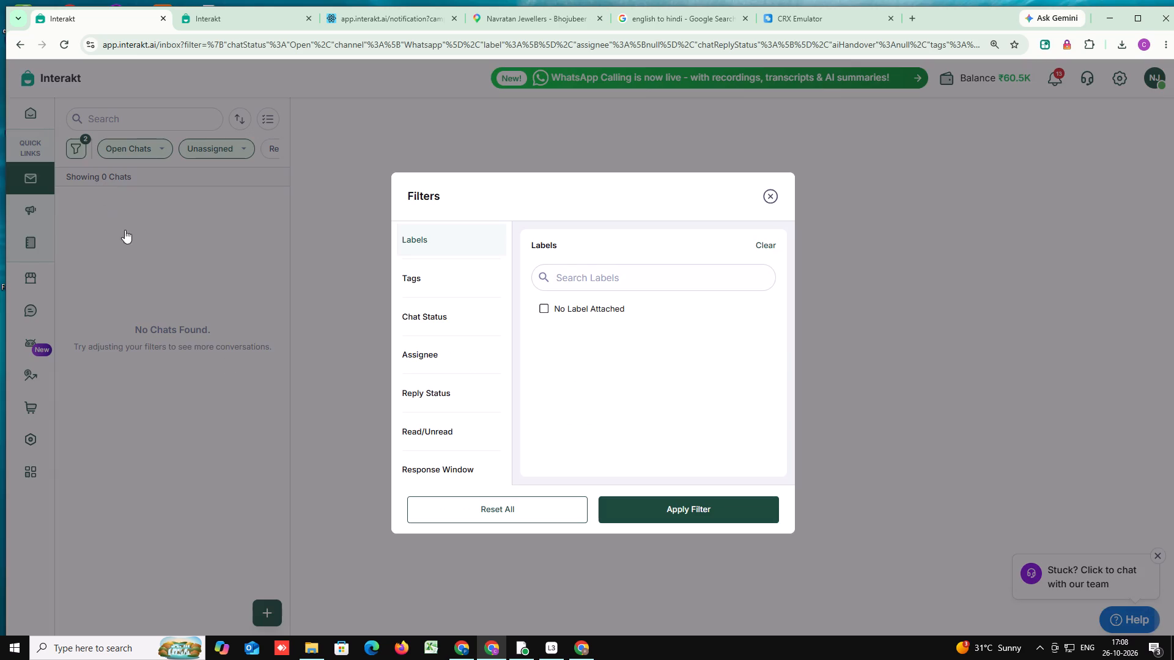
pyautogui.click(450, 505)
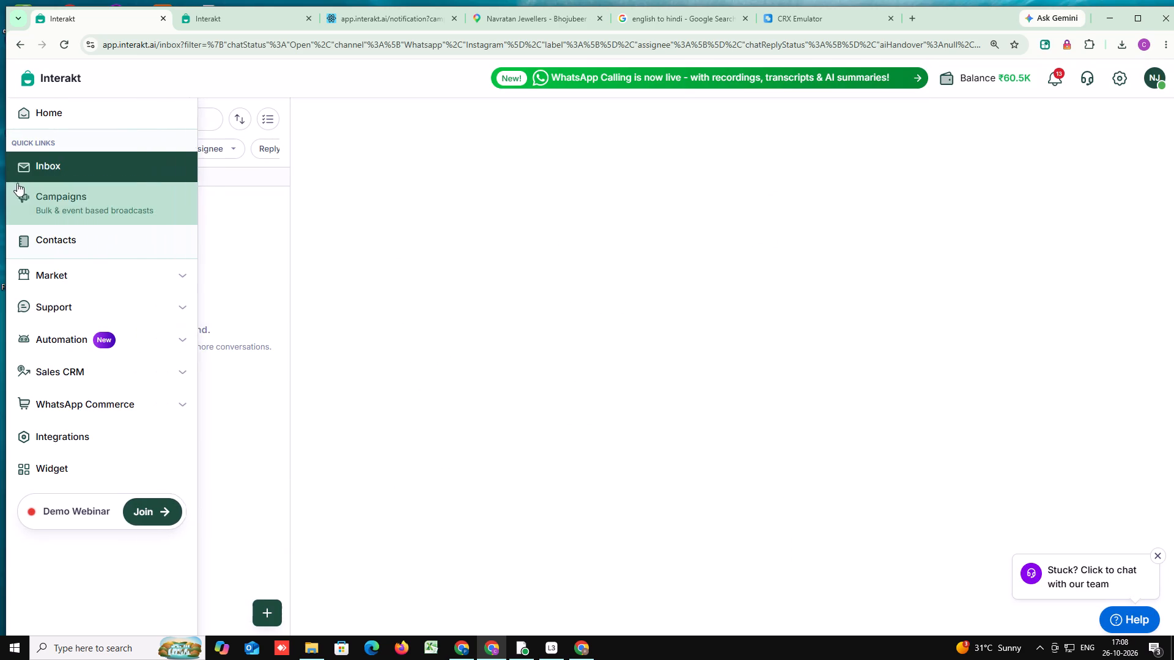
# Start a new WhatsApp campaign using the active template Bhojubeer ultra new.
pyautogui.click(40, 209)
pyautogui.click(1086, 128)
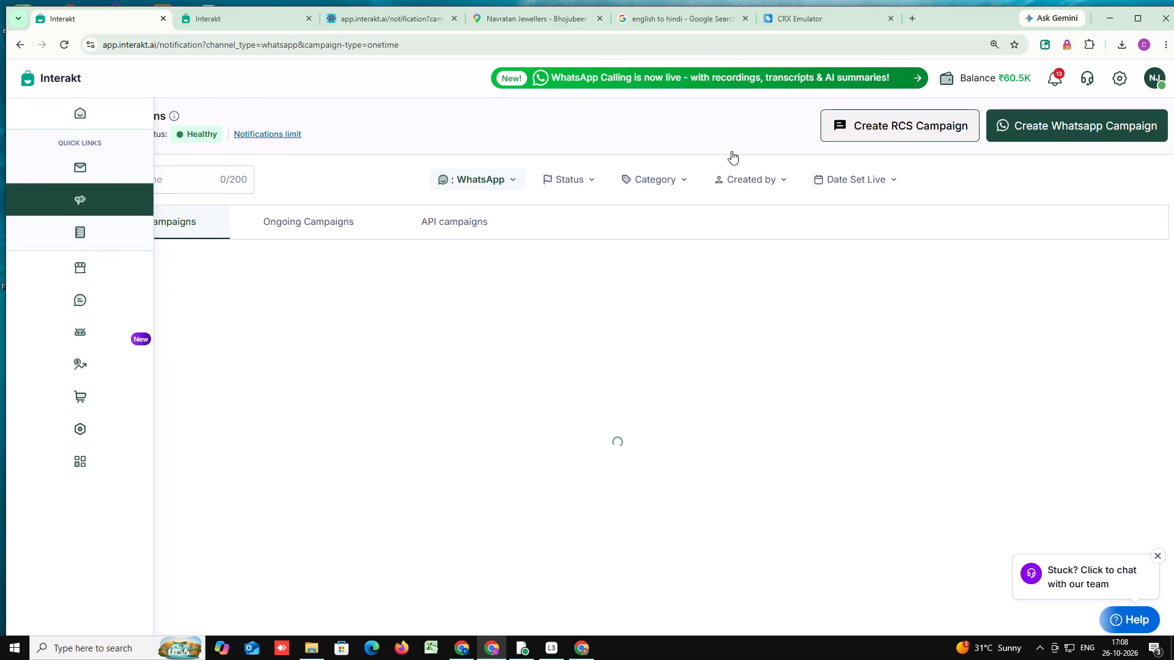
pyautogui.click(393, 485)
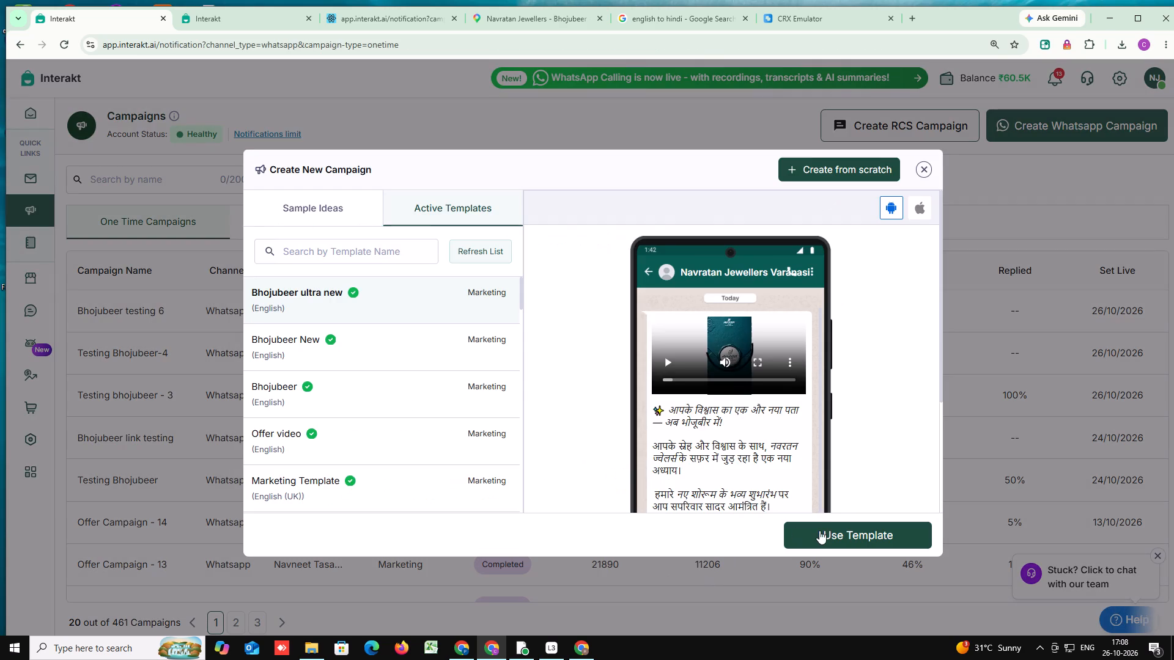
pyautogui.click(832, 533)
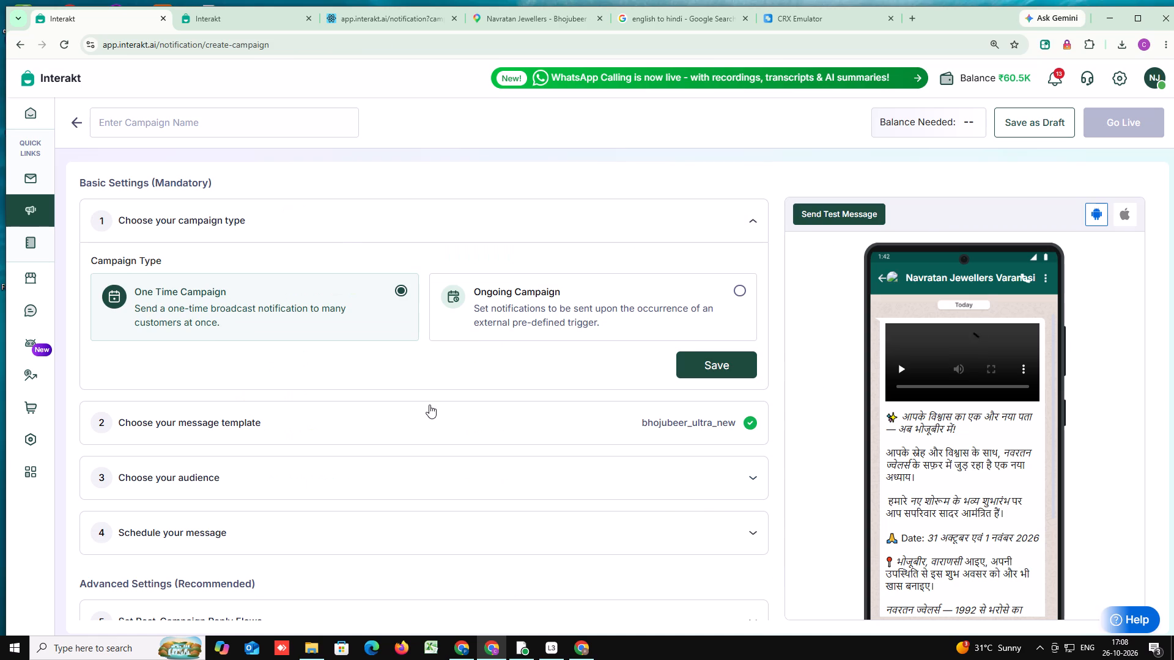
# Name the campaign Bhojubeer testing 5 and save its type as One Time Campaign.
pyautogui.click(212, 123)
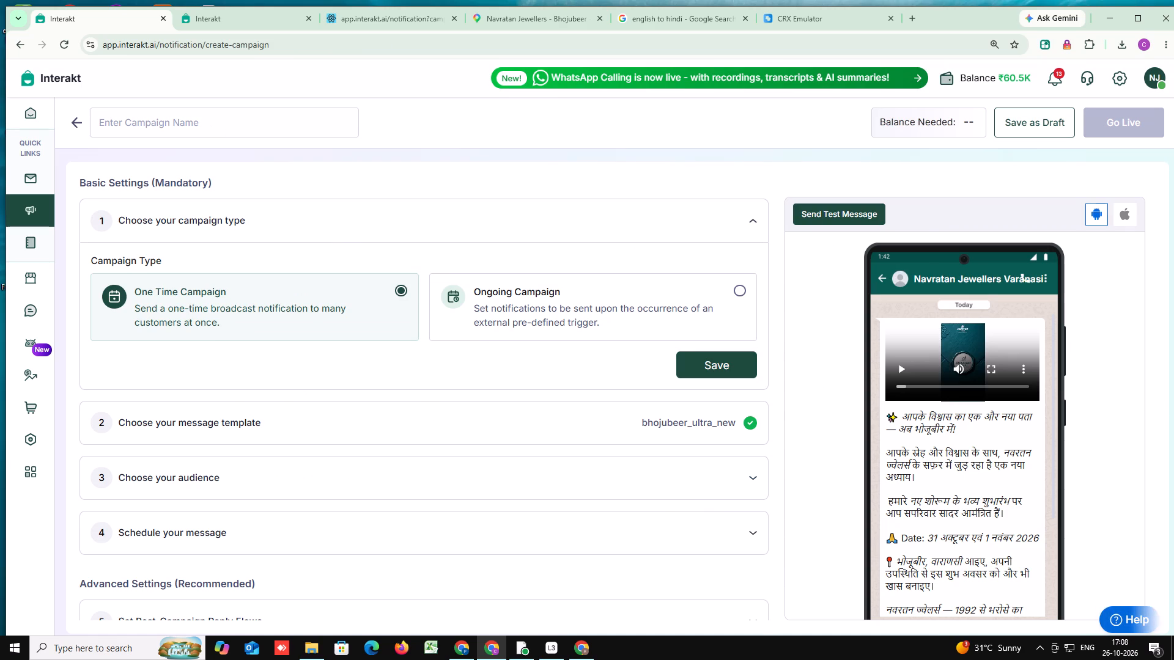
pyautogui.write('Bhon')
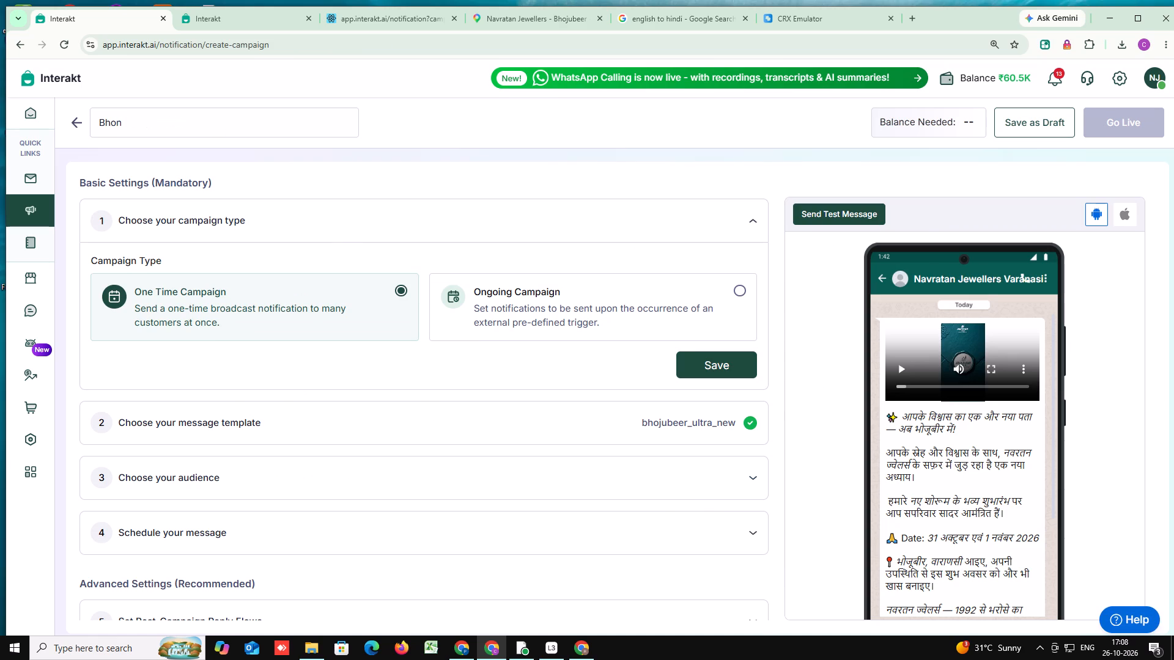
pyautogui.press('BackSpace')
pyautogui.write('jun')
pyautogui.press('BackSpace')
pyautogui.write('beer testing')
pyautogui.press('space')
pyautogui.press('5')
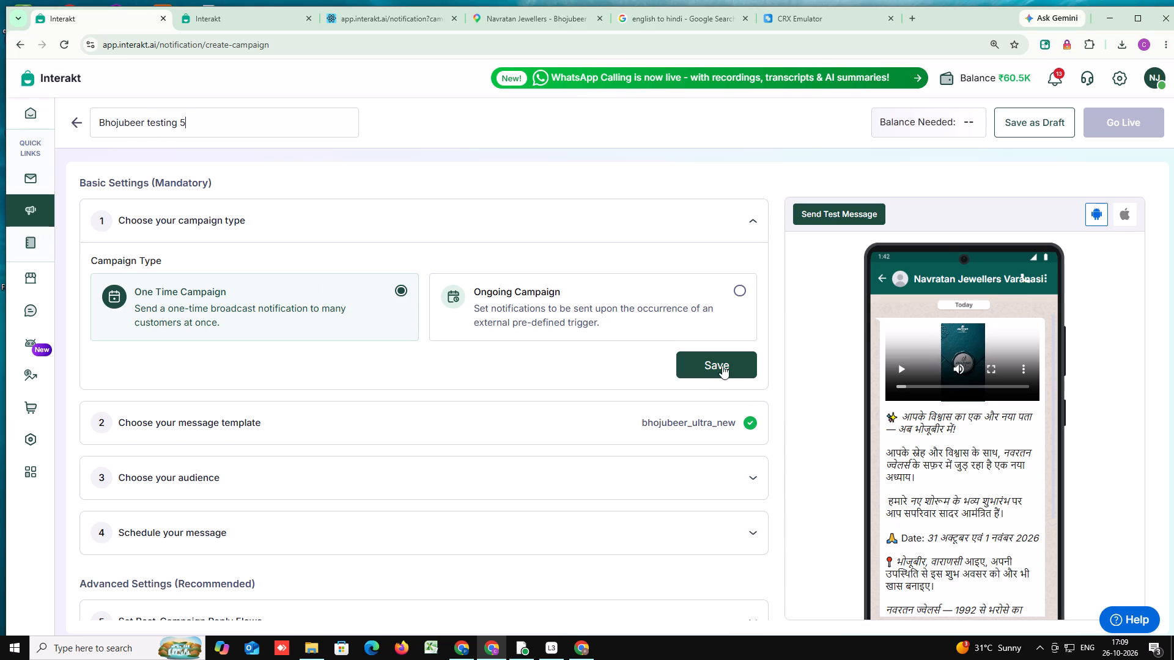
pyautogui.click(722, 365)
# Save the campaign's message template section, keeping the bhojubeer_ultra_new template and its header video.
pyautogui.scroll(-6, 423, 377)
pyautogui.scroll(-3, 462, 444)
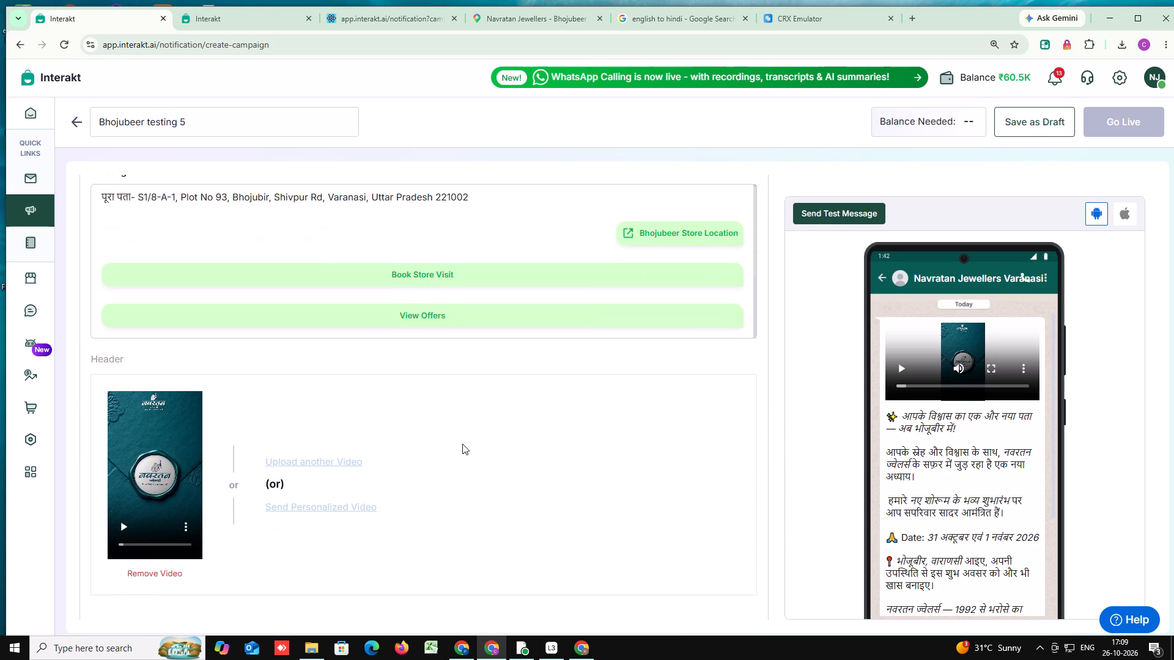
pyautogui.scroll(-2, 462, 444)
pyautogui.click(712, 475)
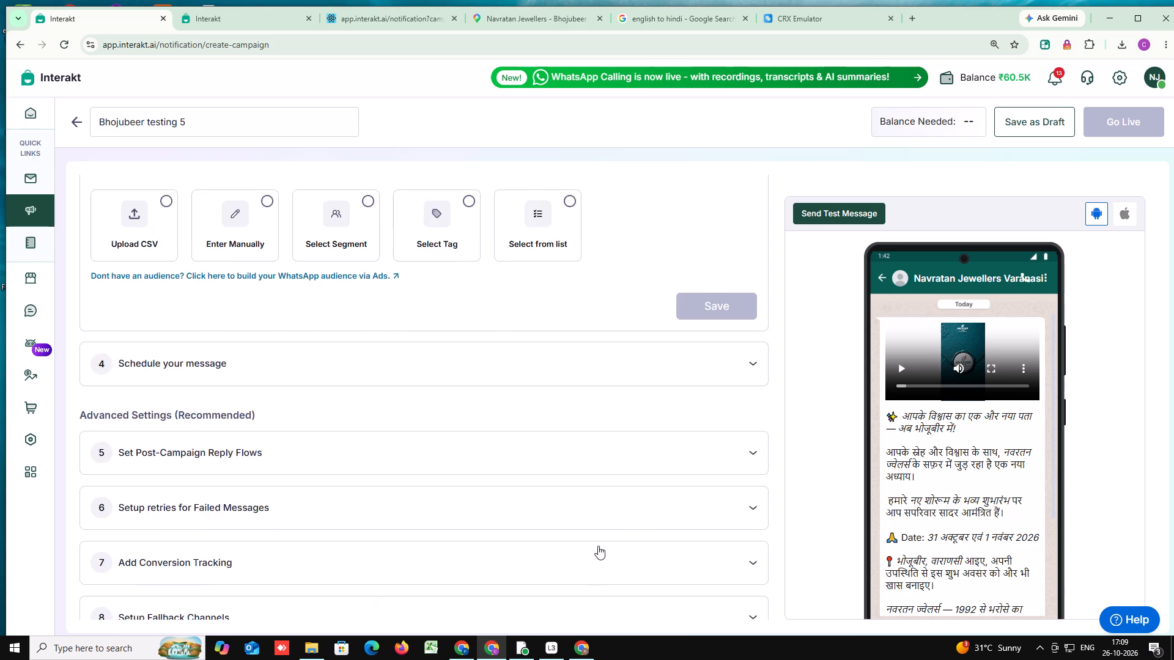
# Choose the campaign audience by tag, selecting Recovered, and save the audience.
pyautogui.click(473, 258)
pyautogui.click(306, 346)
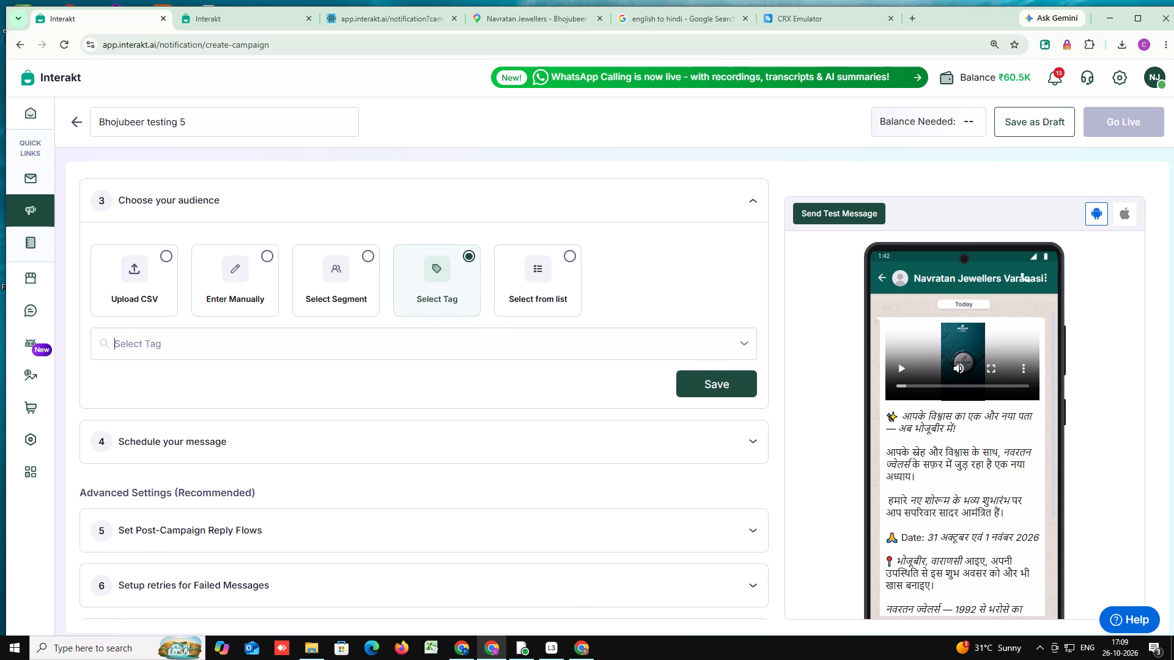
pyautogui.scroll(-7, 136, 447)
pyautogui.scroll(-2, 202, 438)
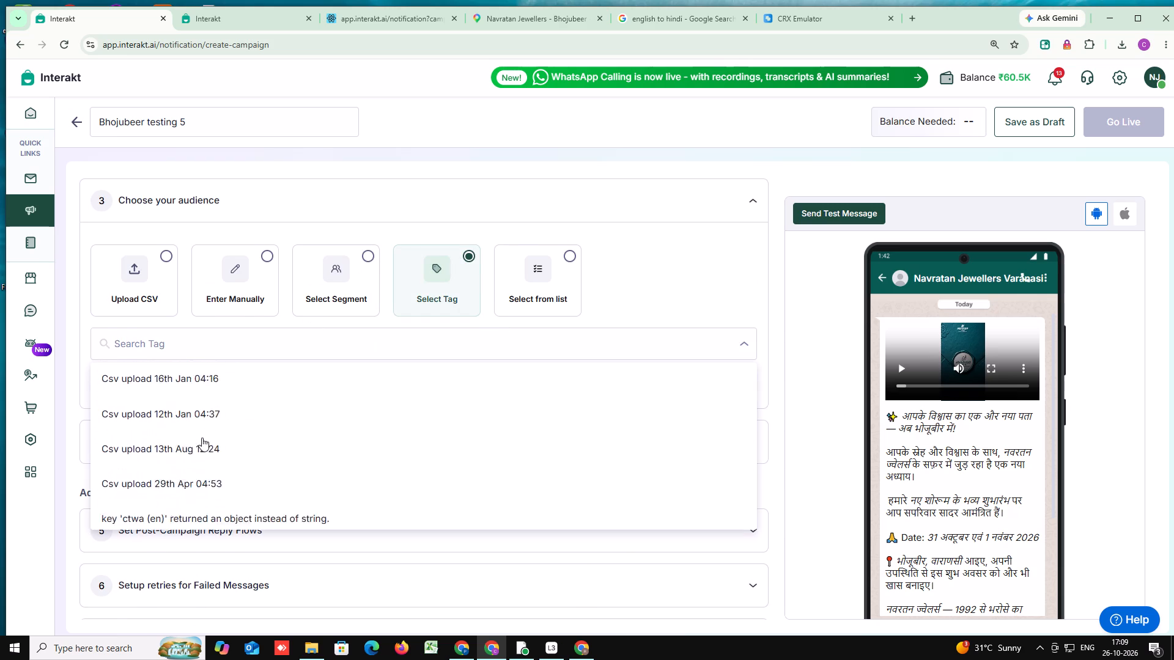
pyautogui.scroll(-10, 202, 438)
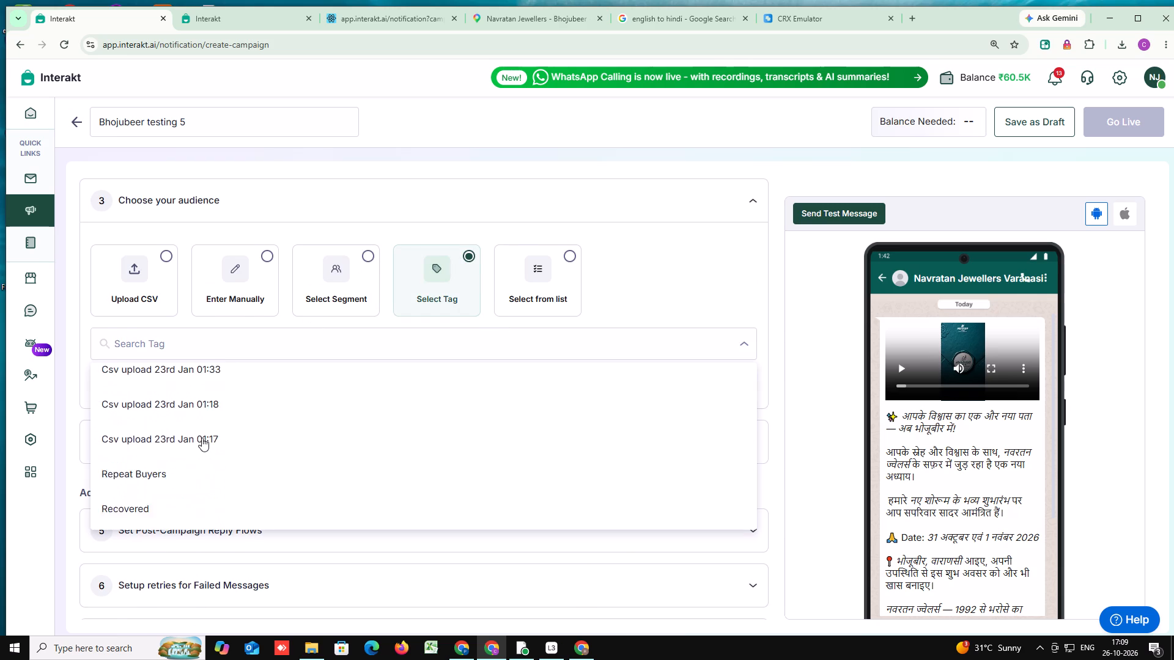
pyautogui.scroll(-2, 202, 438)
pyautogui.scroll(2, 249, 447)
pyautogui.scroll(-1, 161, 425)
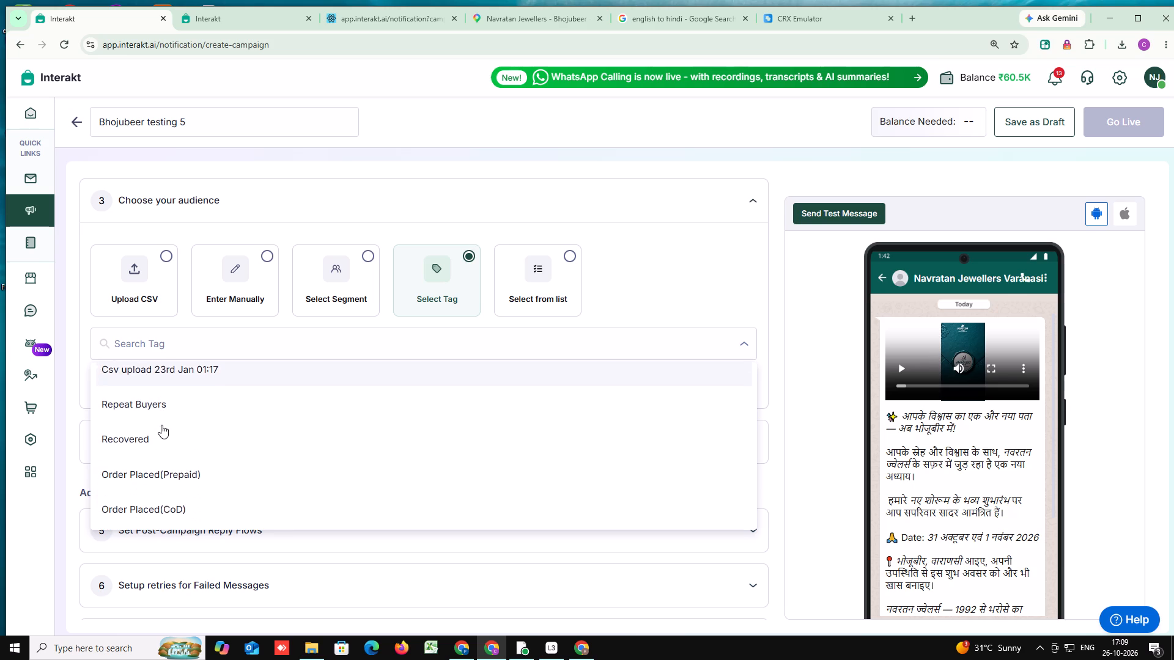
pyautogui.scroll(-3, 161, 425)
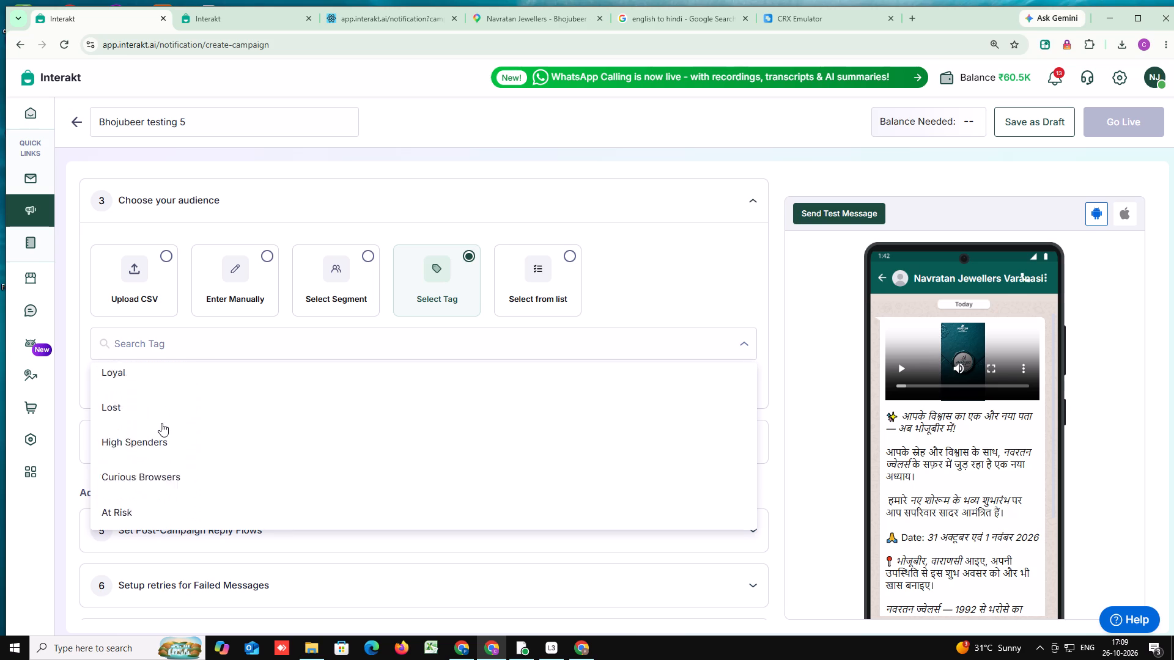
pyautogui.scroll(-1, 178, 501)
pyautogui.scroll(3, 180, 460)
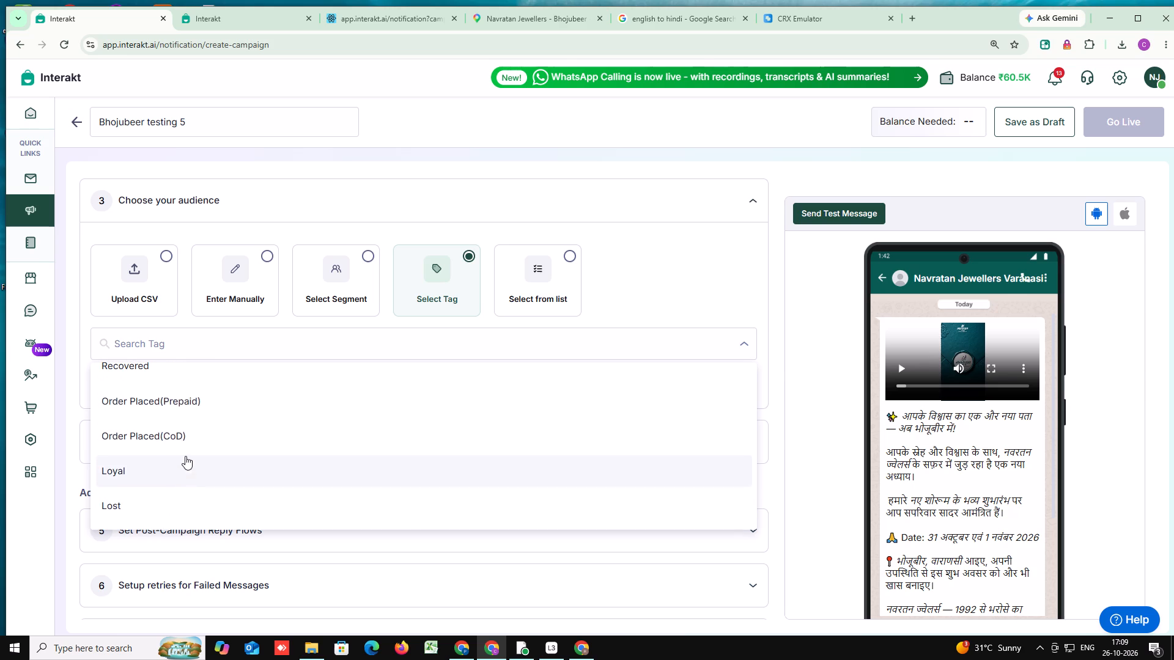
pyautogui.click(171, 422)
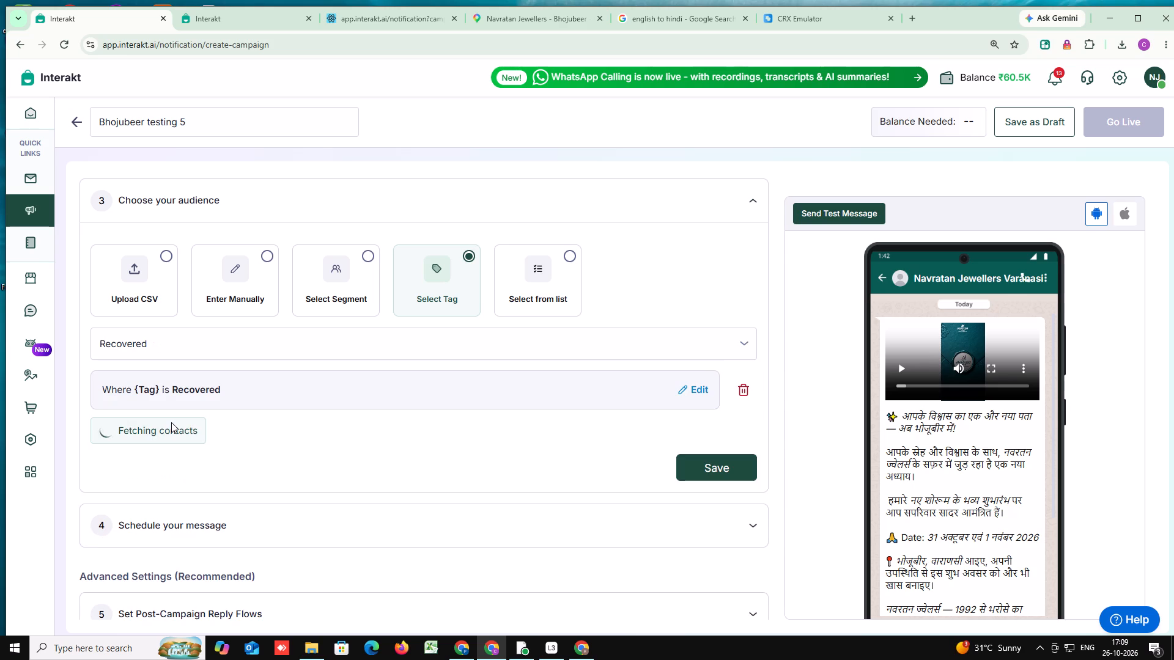
pyautogui.click(724, 469)
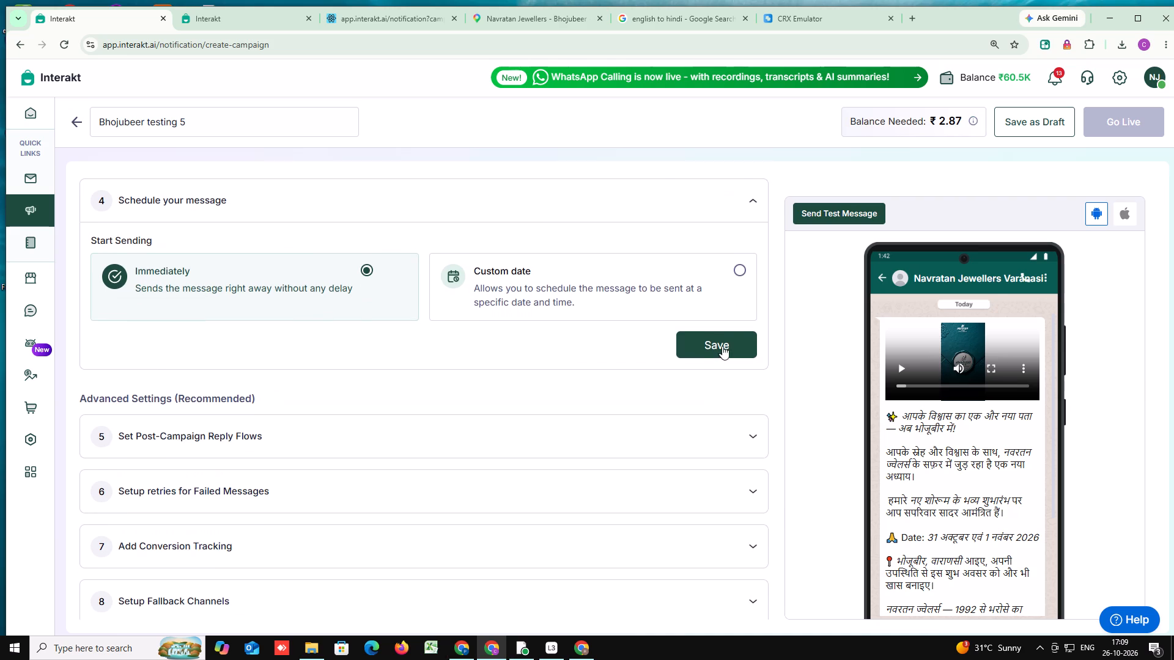
# Schedule the Bhojubeer testing 5 campaign for immediate sending and set it live without retries.
pyautogui.click(723, 346)
pyautogui.click(1118, 124)
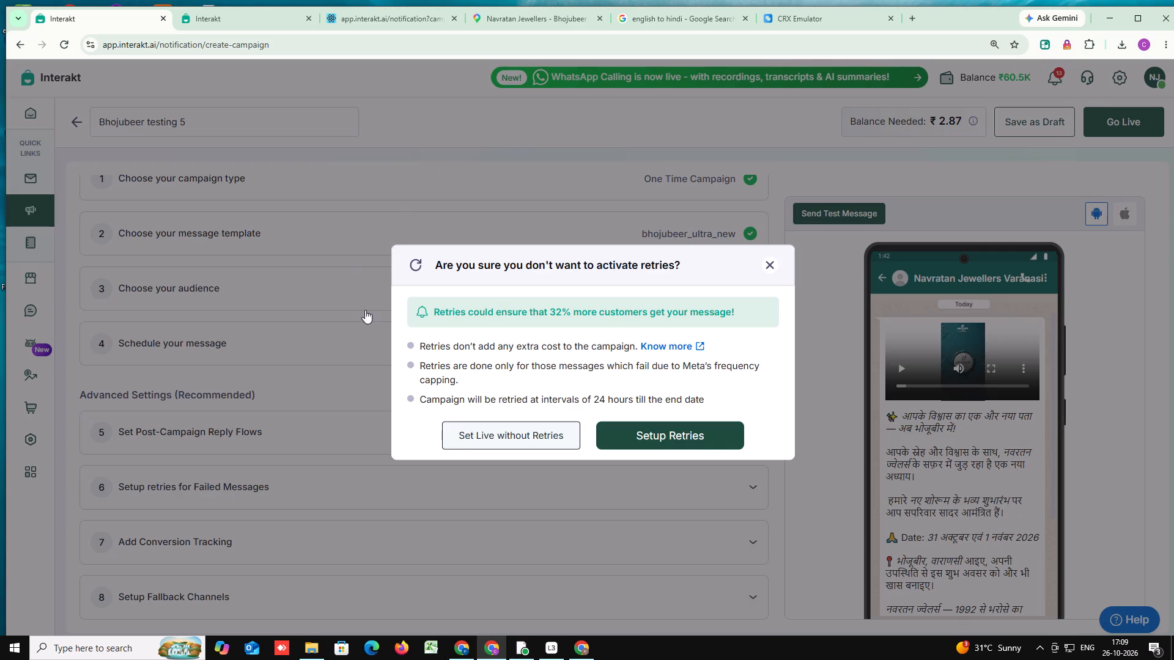
pyautogui.click(474, 431)
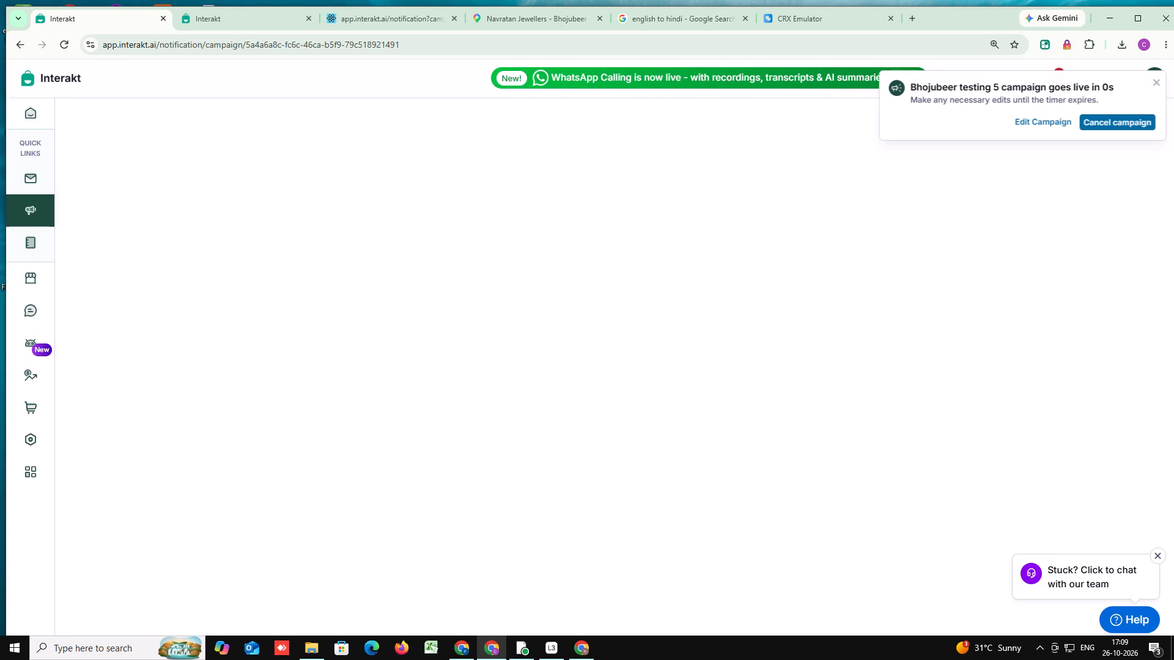
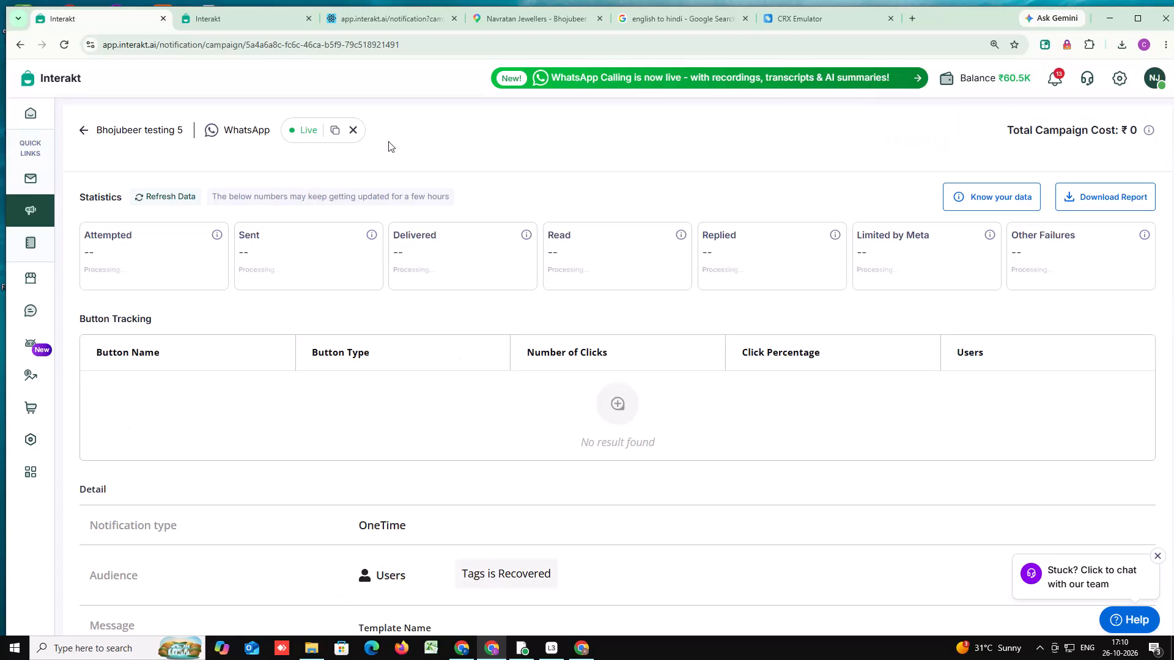
# Switch to the Roma Builders account, glance at its inbox, and start a WhatsApp campaign from the active Price revise new template.
pyautogui.click(585, 649)
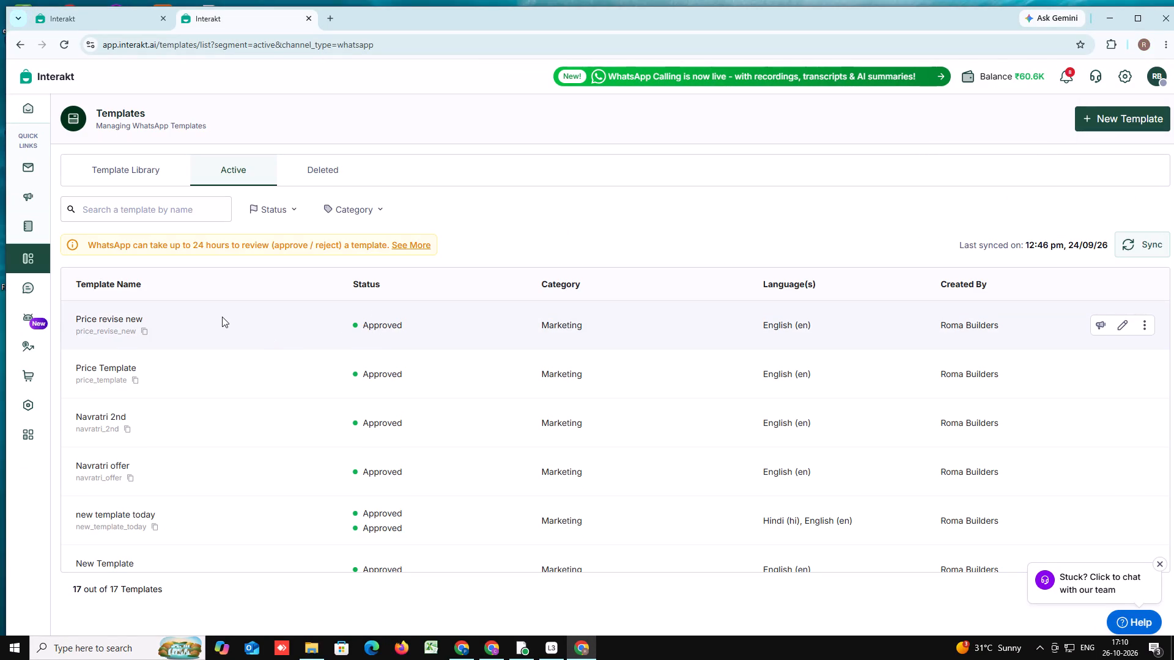
pyautogui.click(49, 159)
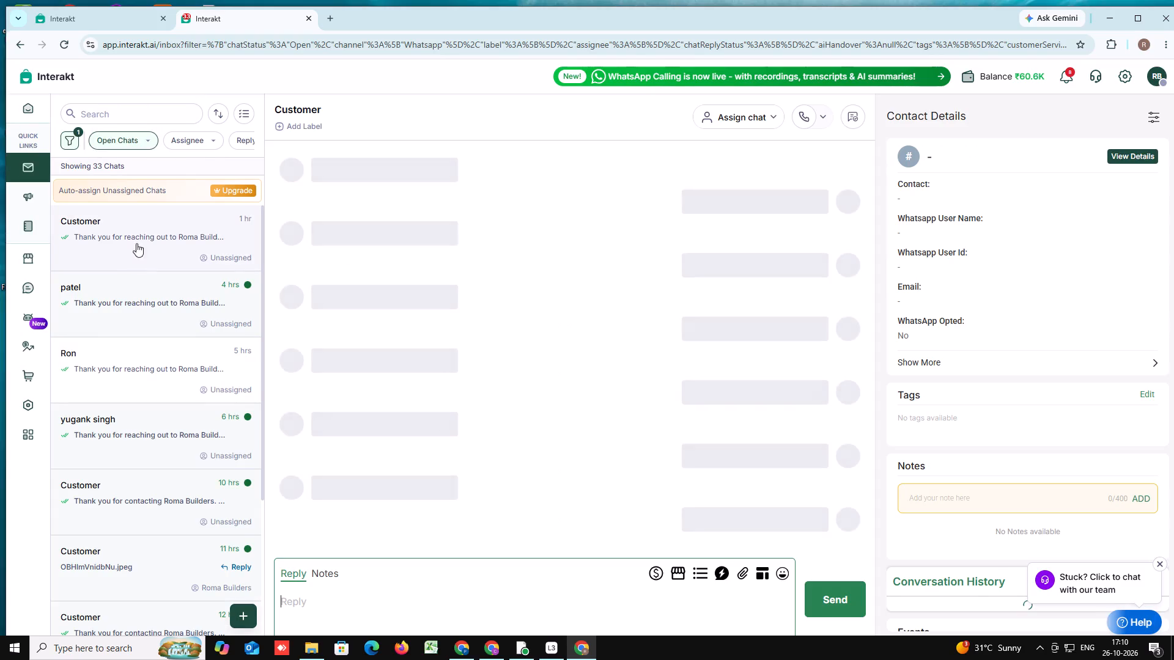
pyautogui.scroll(9, 445, 326)
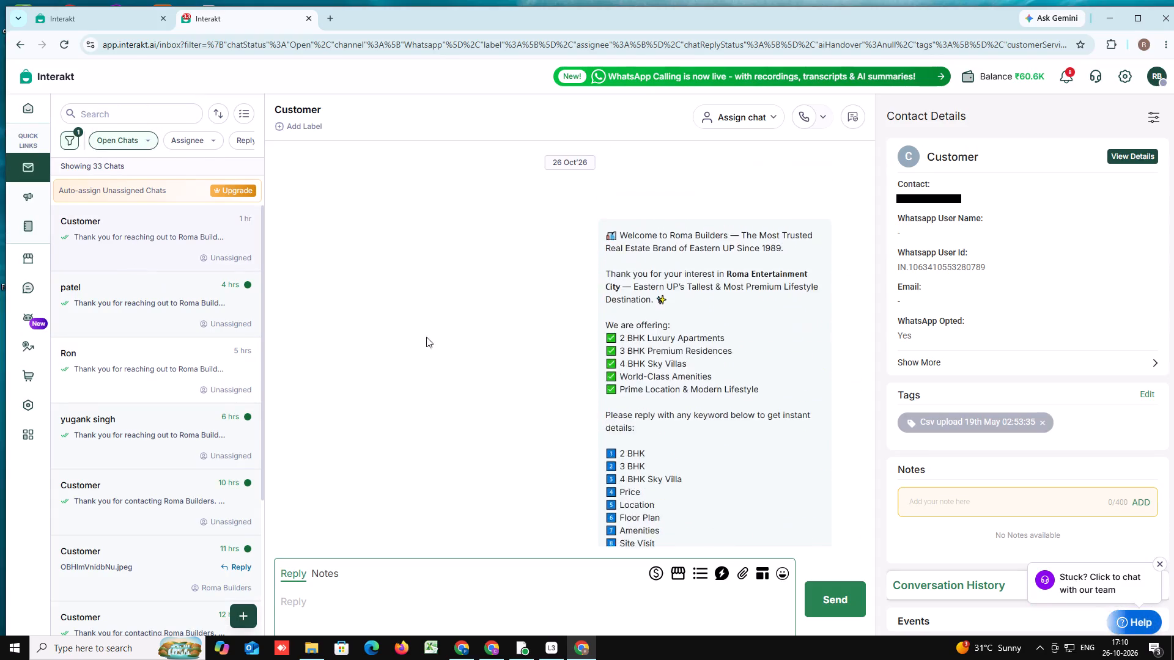
pyautogui.click(35, 193)
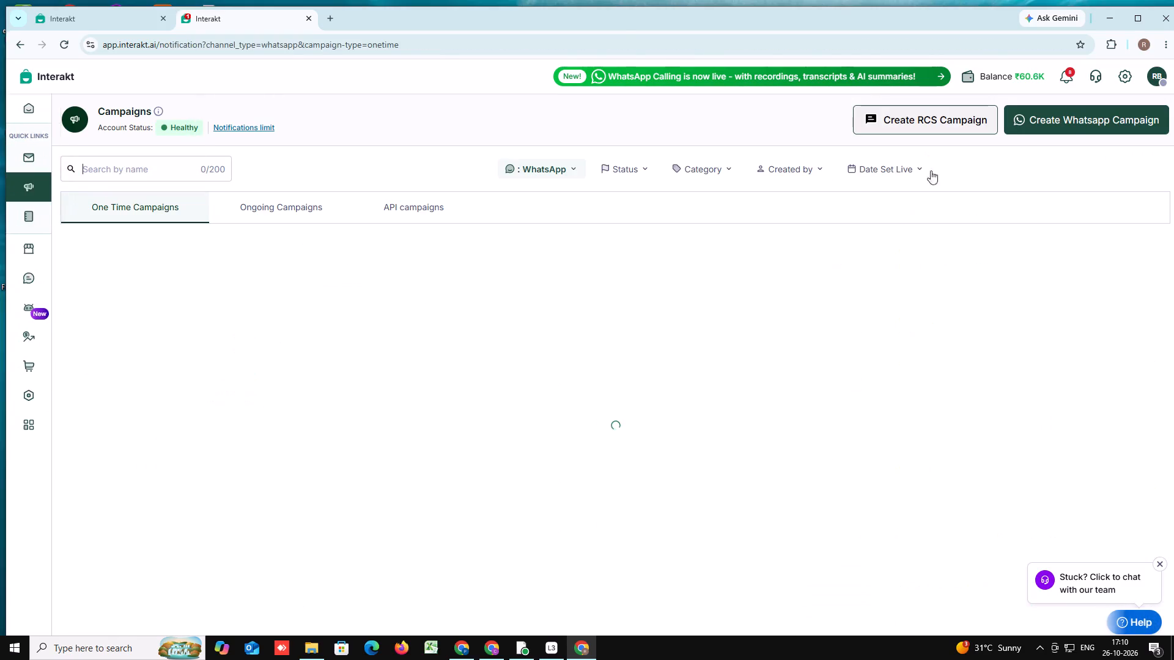
pyautogui.click(1084, 123)
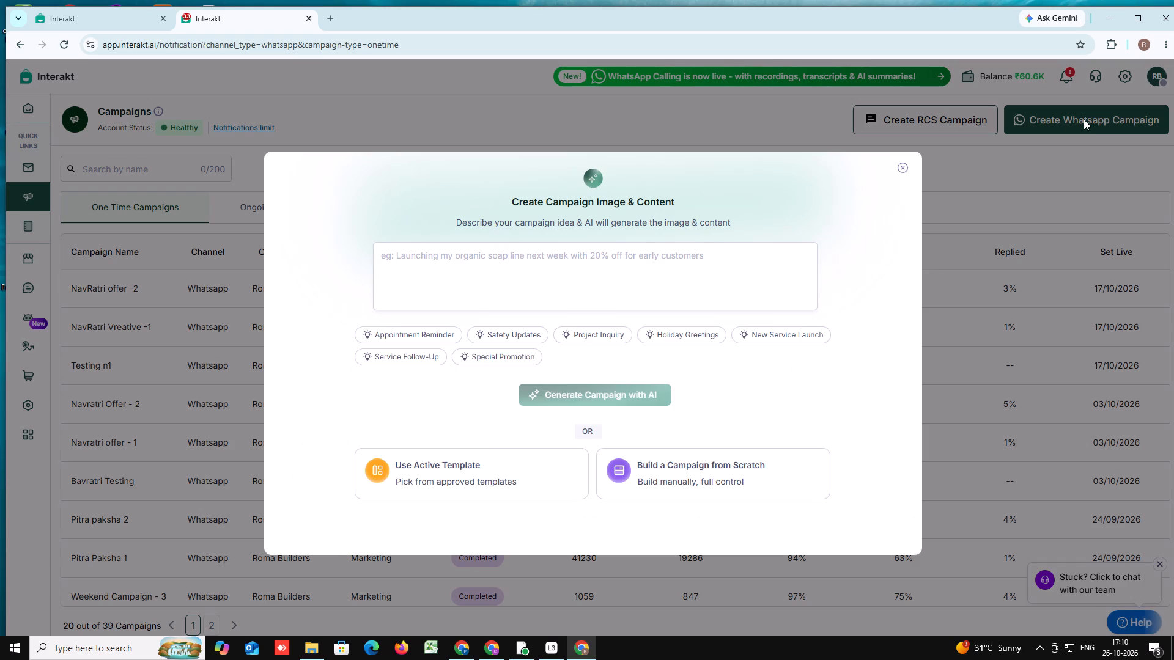
pyautogui.click(440, 471)
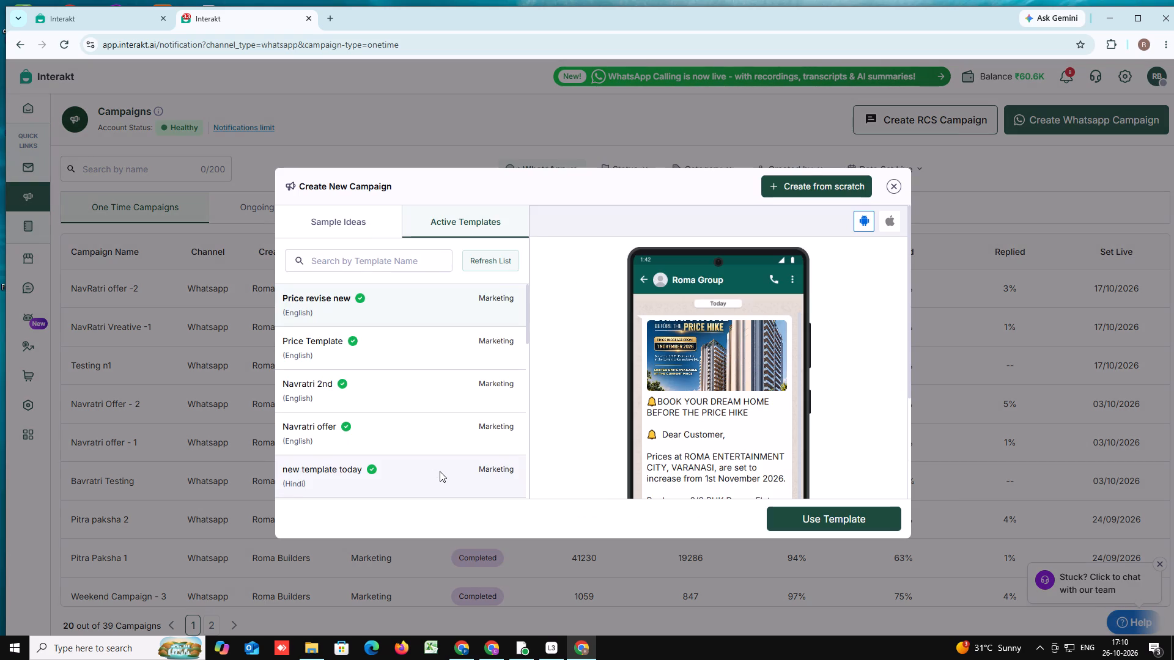
pyautogui.click(799, 521)
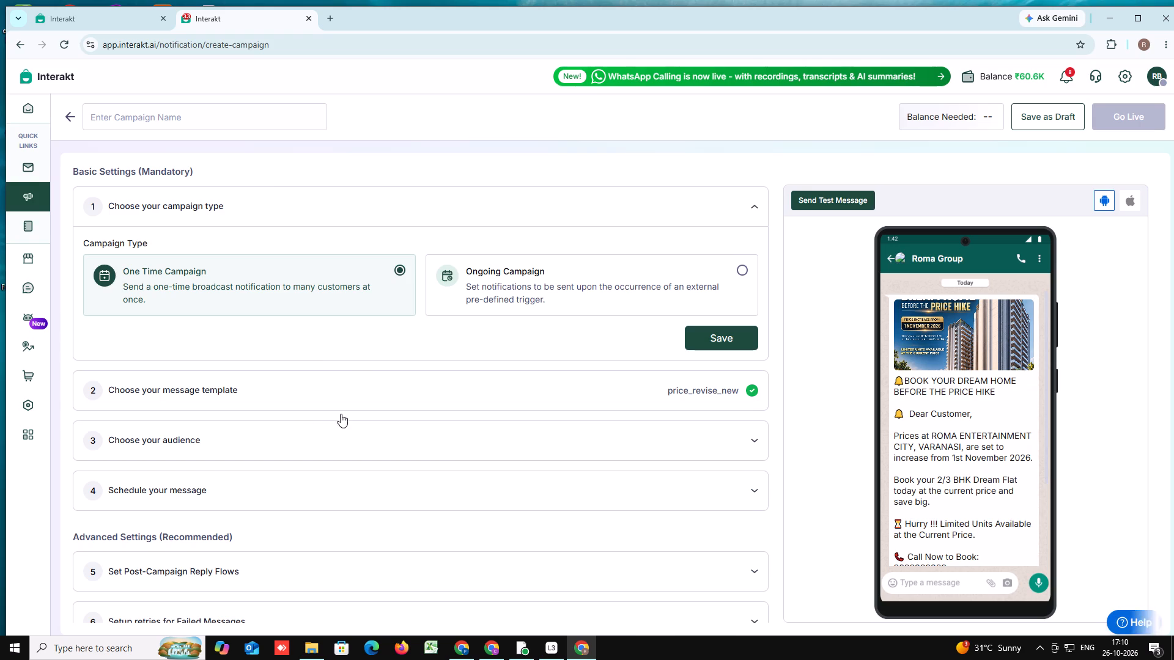
# Name the new campaign Price New - 1.
pyautogui.click(161, 116)
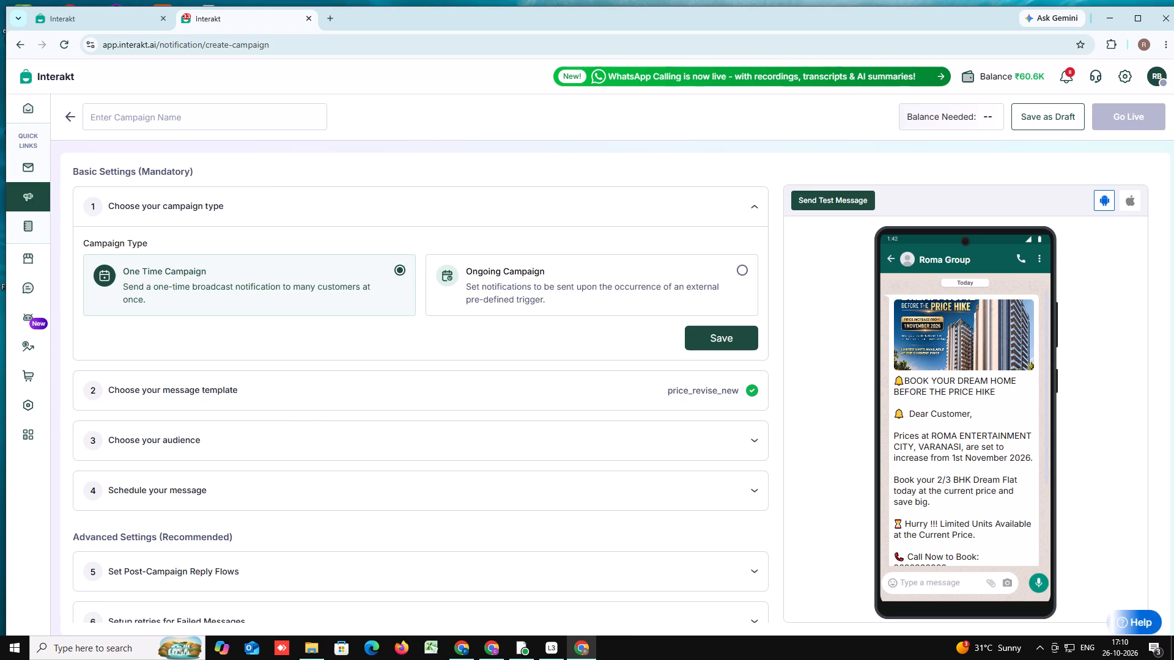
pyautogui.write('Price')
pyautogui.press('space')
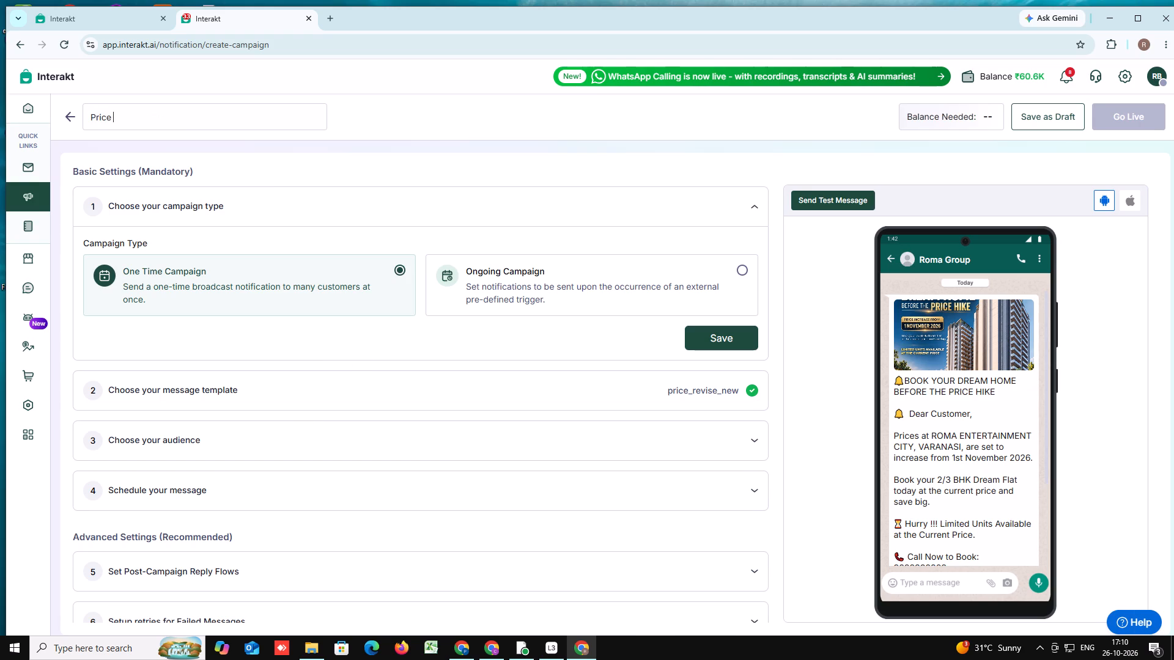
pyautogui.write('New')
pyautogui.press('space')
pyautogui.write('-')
# Name the campaign Price New - 1 and save its type as One Time Campaign.
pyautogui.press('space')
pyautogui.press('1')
pyautogui.click(712, 339)
# Review the price_revise_new message, its header image and reply buttons, and save the template section with button click tracking enabled.
pyautogui.scroll(-1, 523, 391)
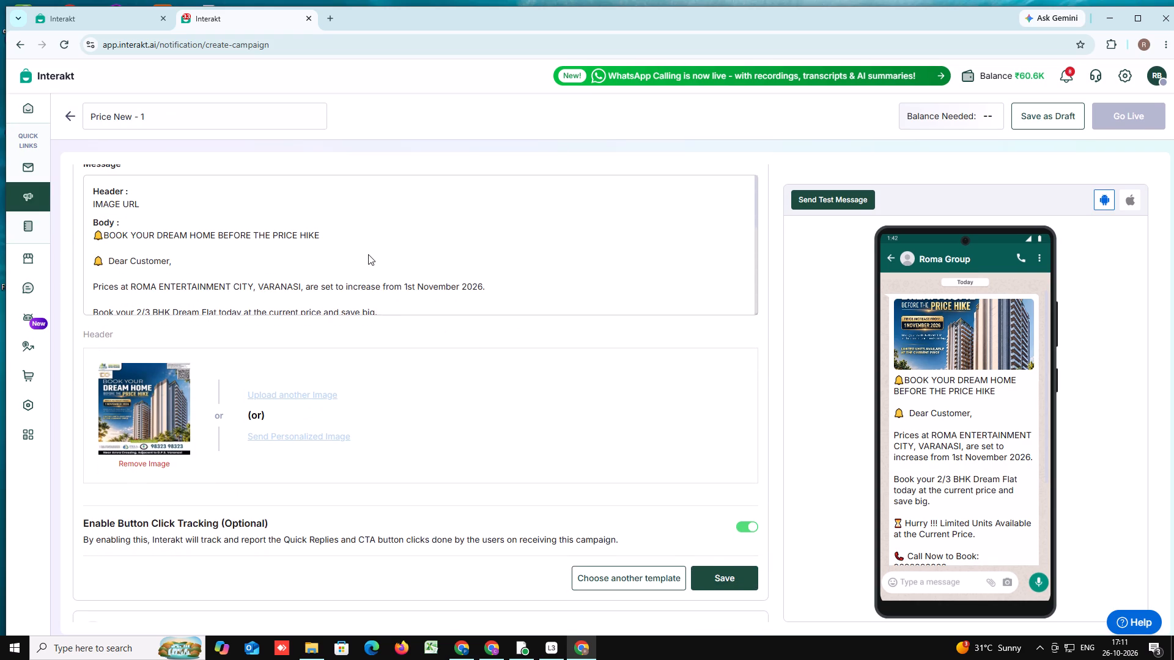
pyautogui.scroll(1, 368, 247)
pyautogui.scroll(-5, 368, 247)
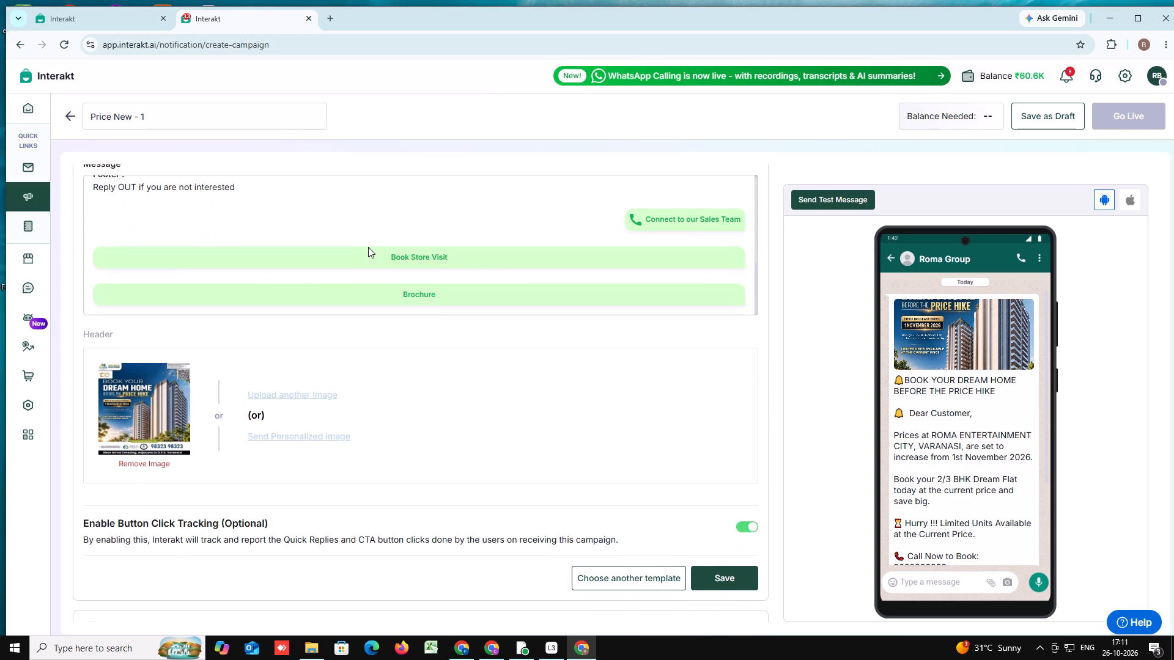
pyautogui.scroll(-3, 367, 251)
pyautogui.scroll(4, 367, 251)
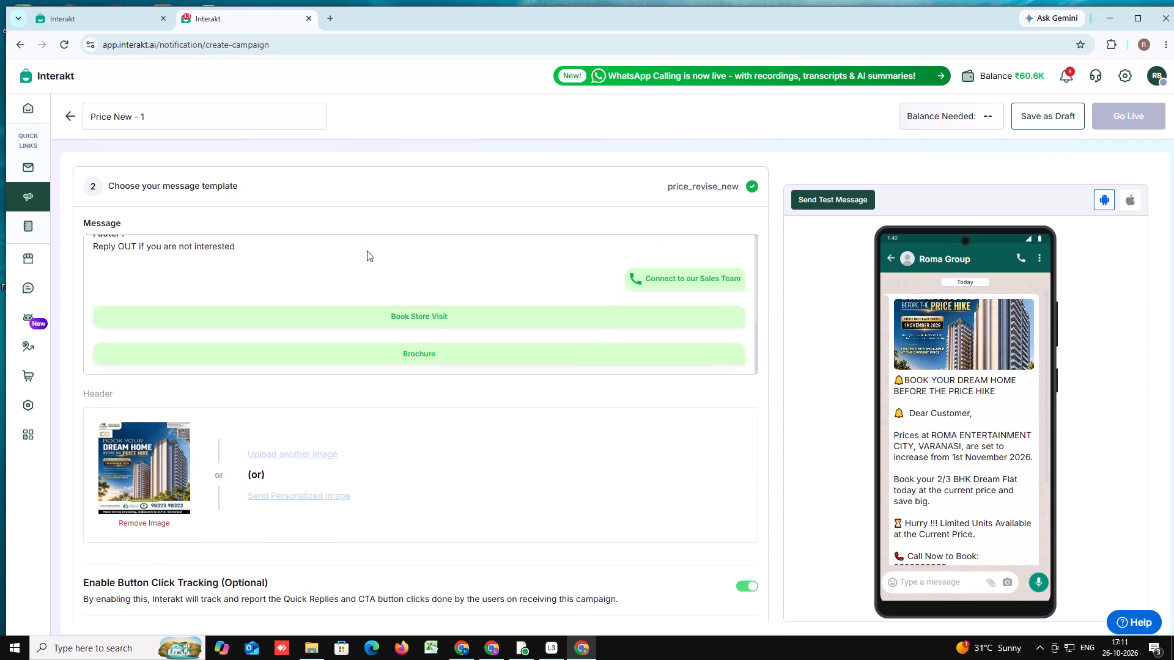
pyautogui.scroll(-6, 367, 251)
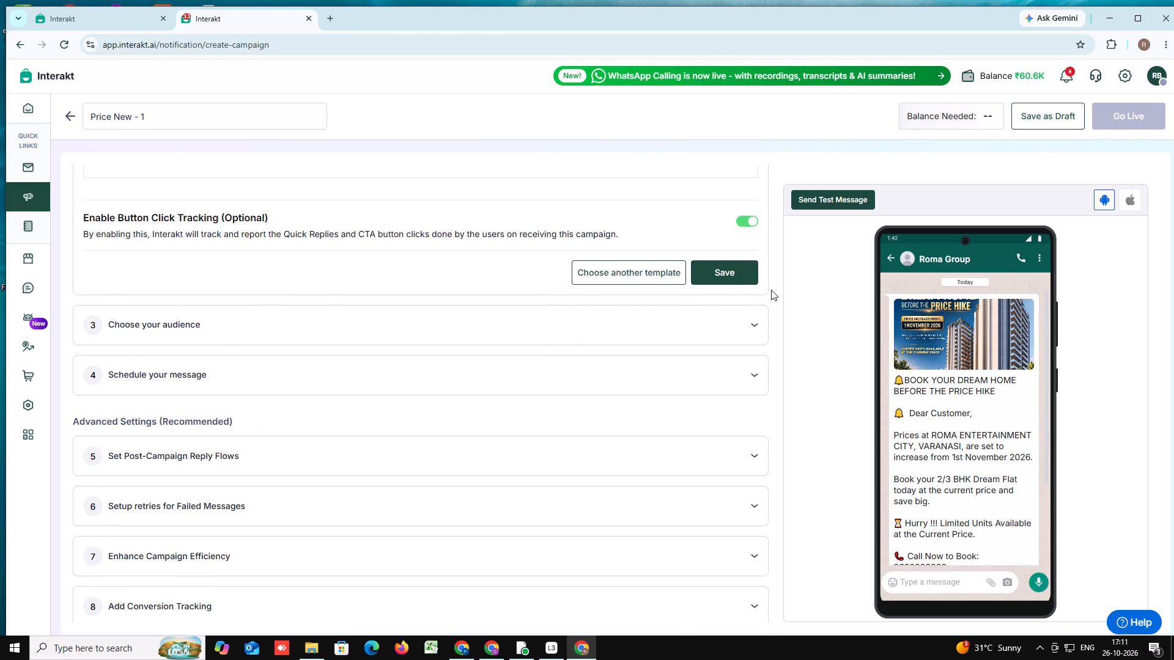
pyautogui.click(736, 274)
# Choose the campaign audience by tag, selecting Csv upload 19th May 02:53:35, and save the audience.
pyautogui.click(423, 240)
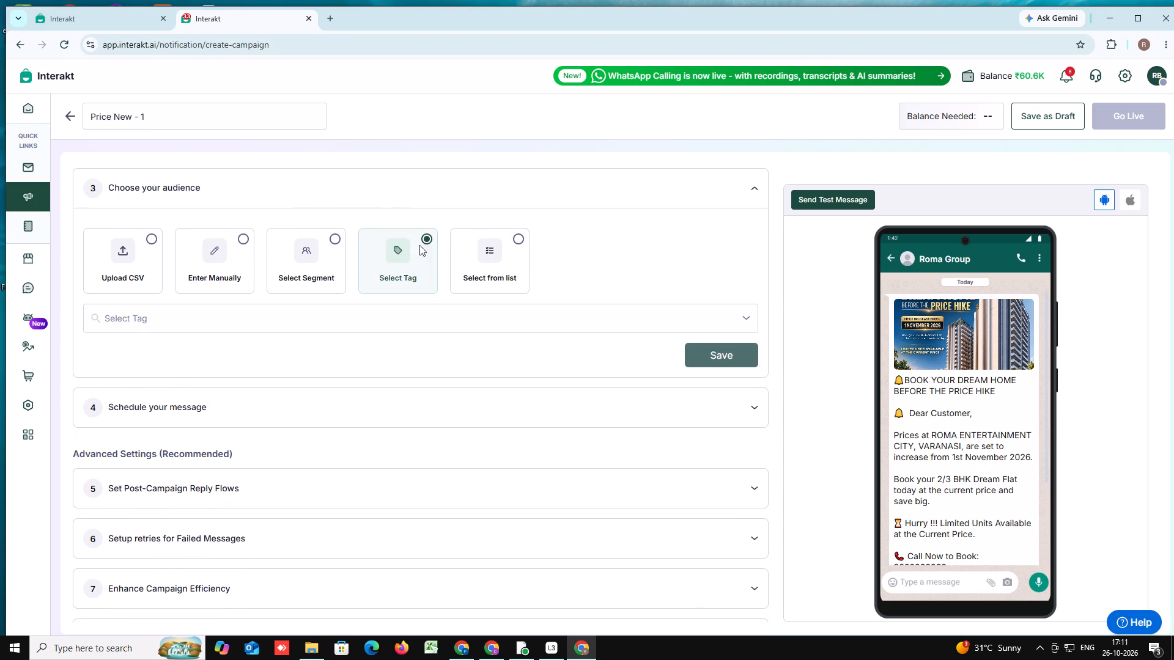
pyautogui.click(281, 320)
pyautogui.click(201, 384)
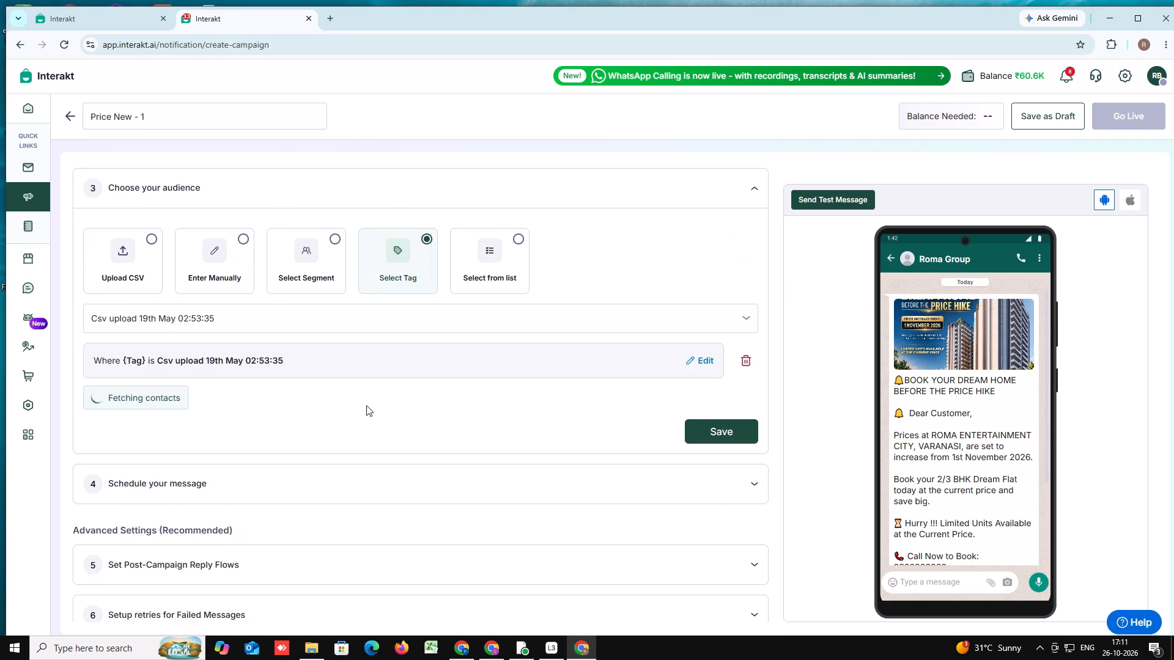
pyautogui.click(707, 424)
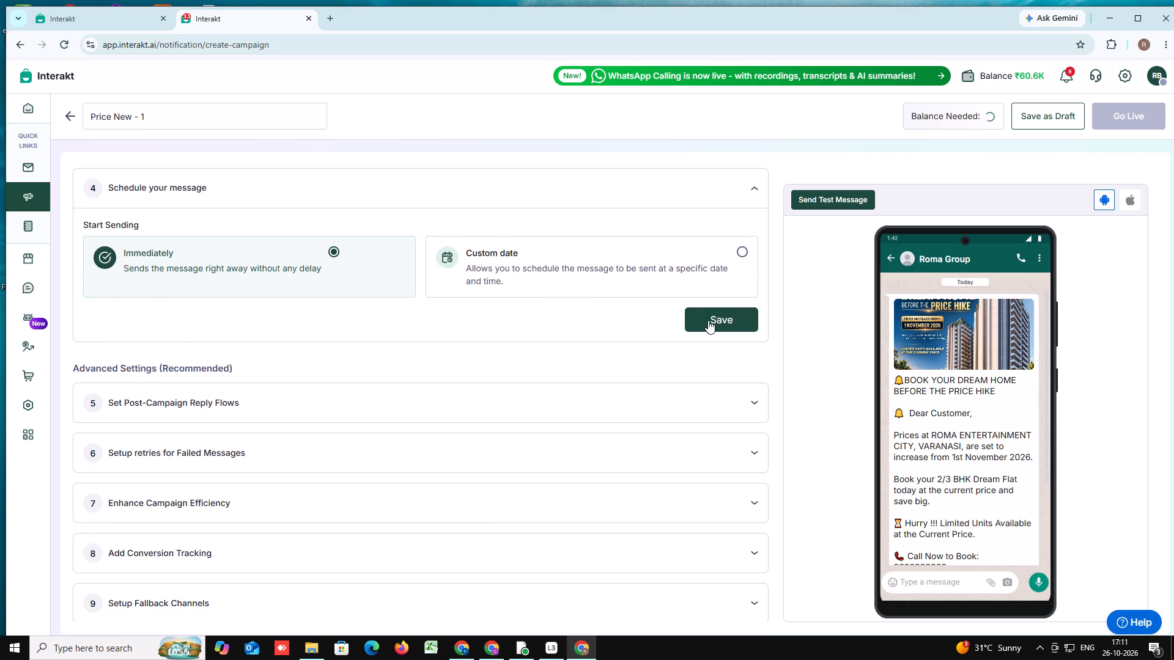
# Save the campaign schedule with immediate sending.
pyautogui.click(708, 320)
# Activate retries for failed messages with the Smart Retries pattern, ending after 3 days on 29/10/2026, and save them.
pyautogui.click(240, 447)
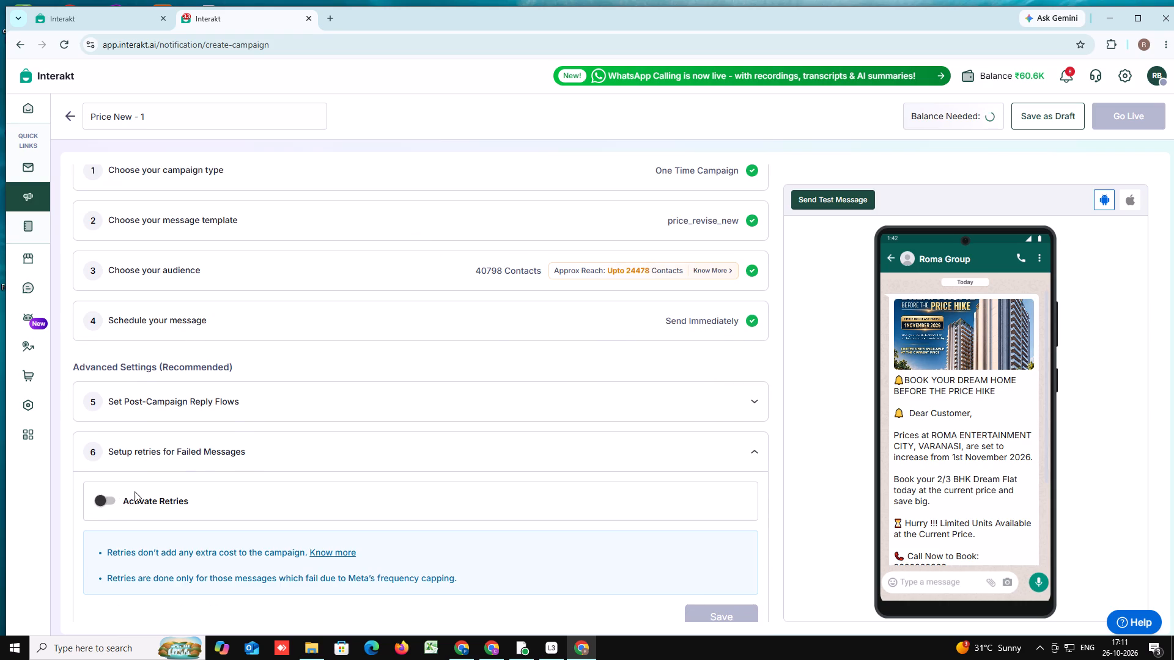
pyautogui.click(100, 499)
pyautogui.scroll(-2, 168, 517)
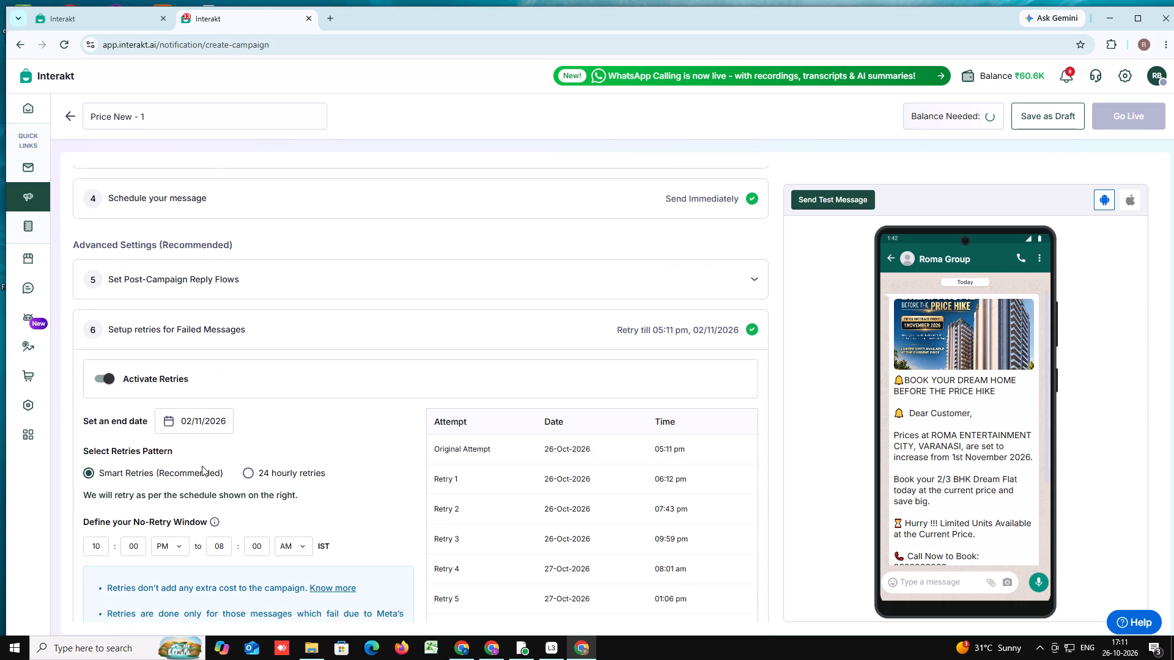
pyautogui.scroll(-2, 224, 494)
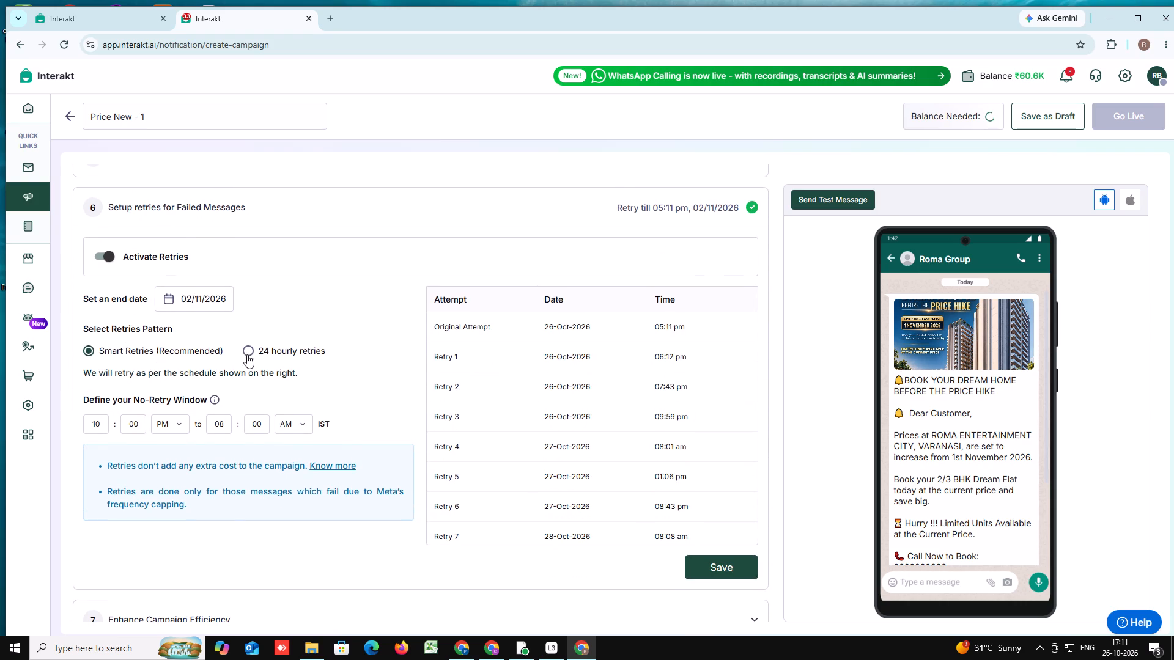
pyautogui.click(247, 351)
pyautogui.click(87, 350)
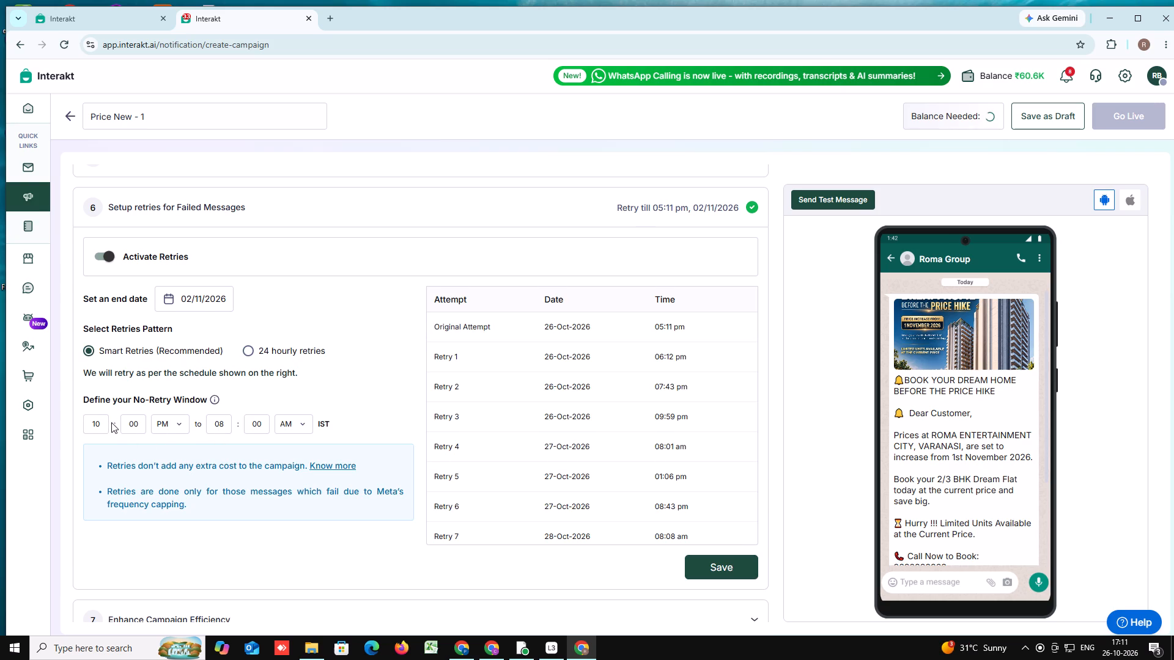
pyautogui.scroll(-1, 160, 435)
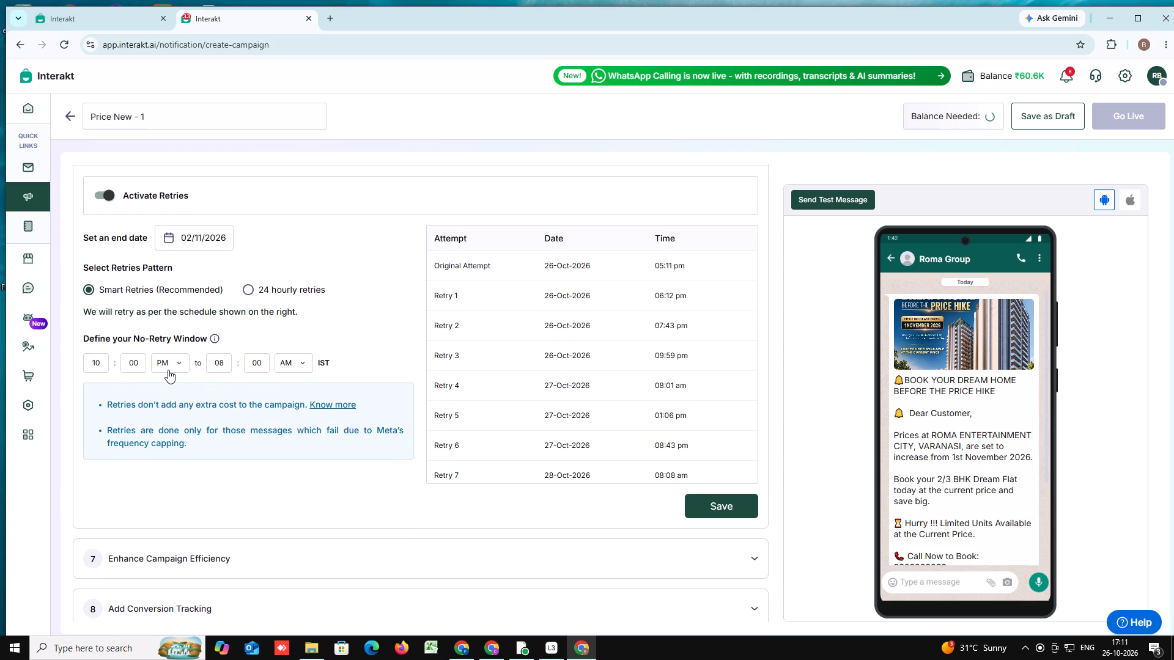
pyautogui.click(188, 239)
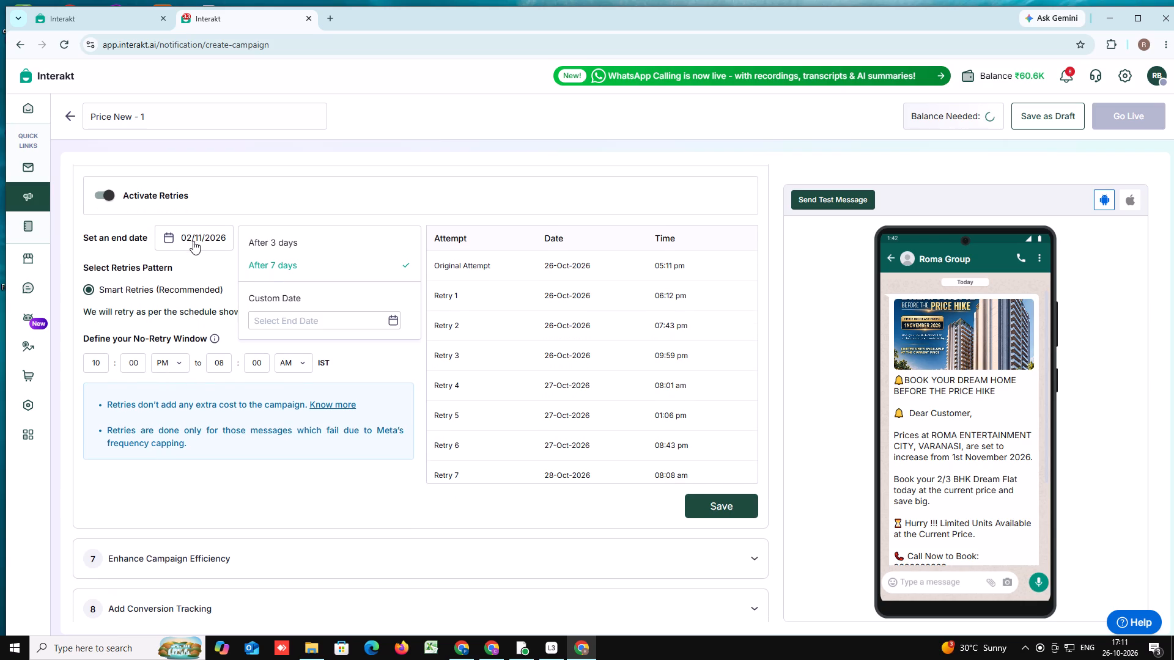
pyautogui.click(289, 238)
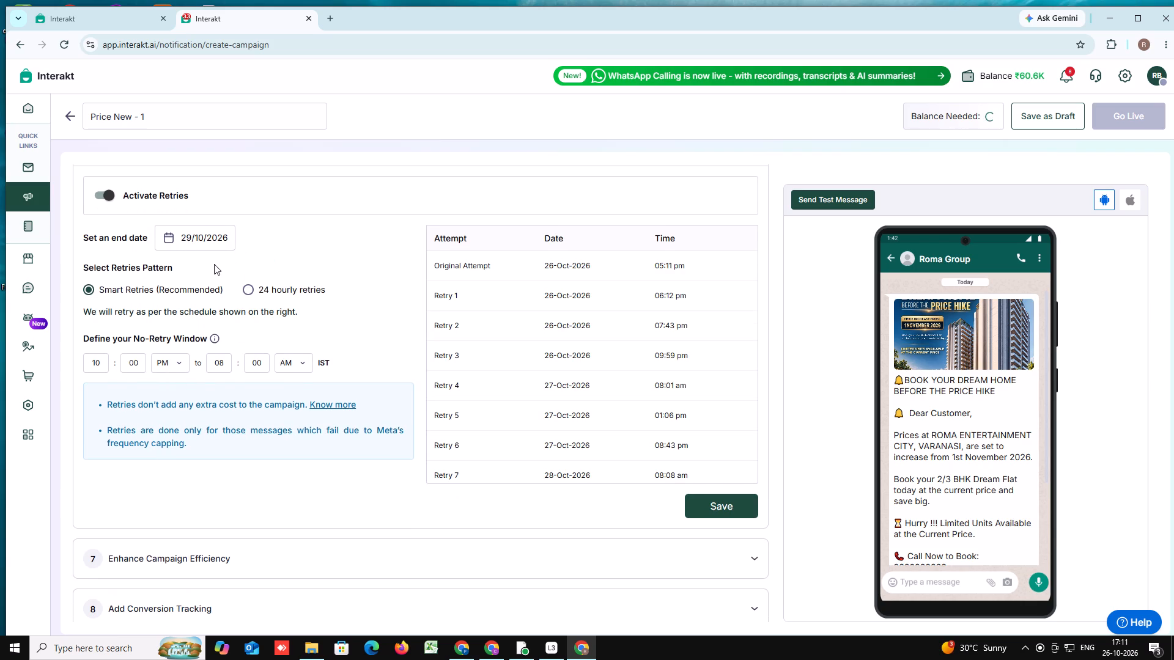
pyautogui.click(704, 499)
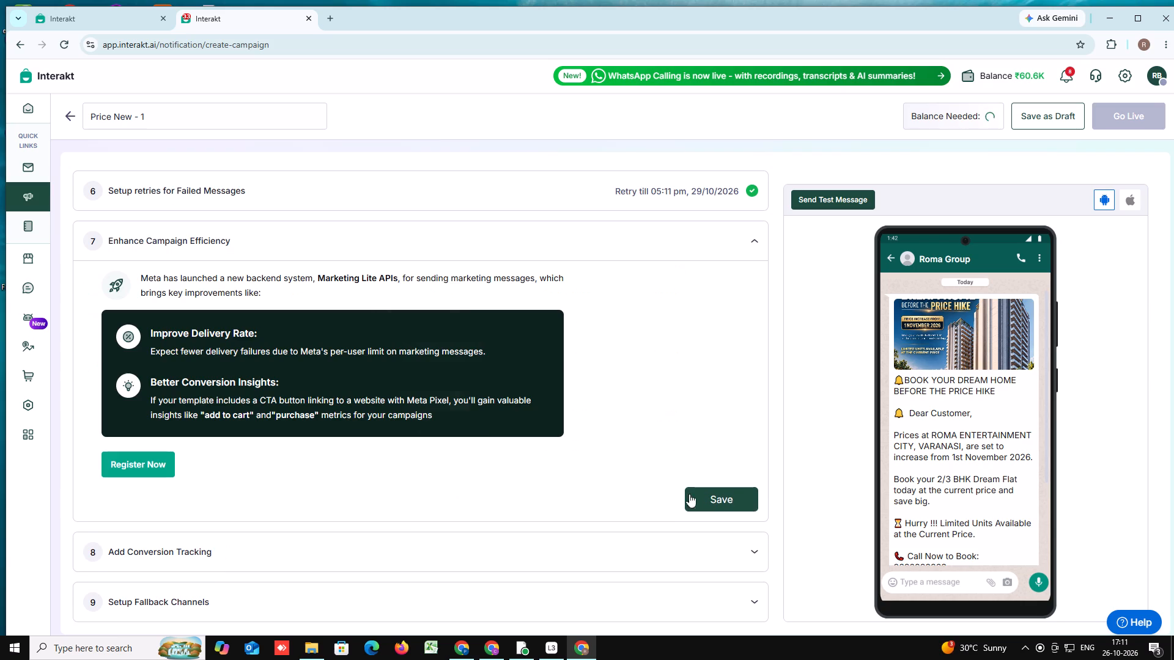
# Save the Enhance Campaign Efficiency section without registering and set the Price New - 1 campaign live.
pyautogui.click(729, 500)
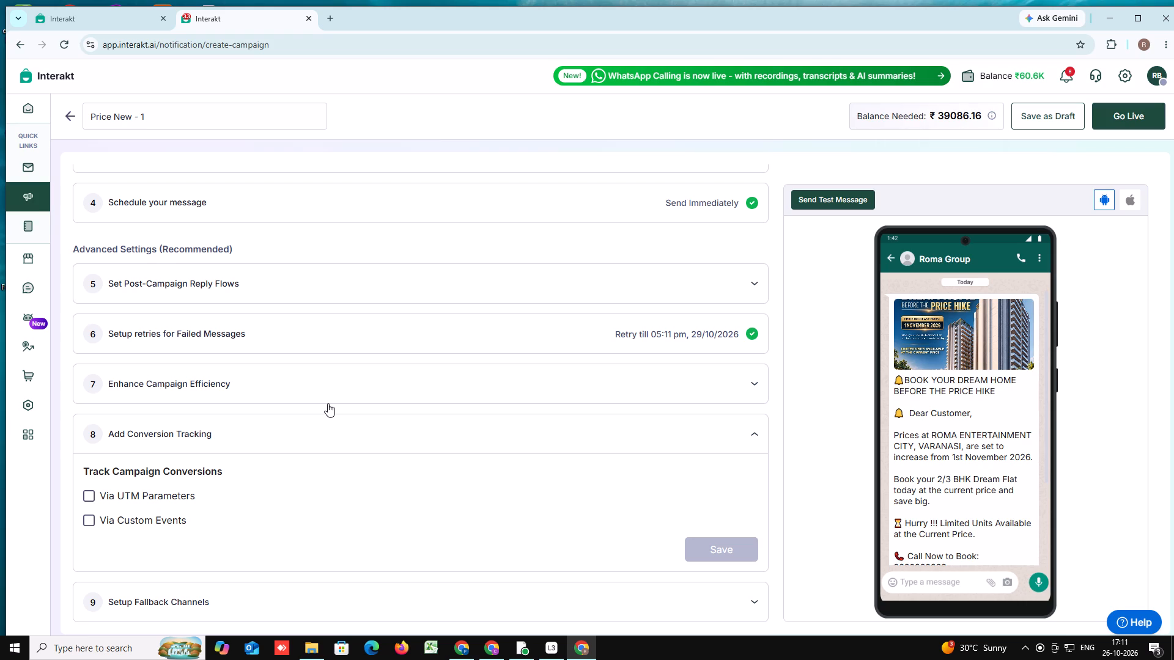
pyautogui.click(1123, 113)
pyautogui.click(427, 472)
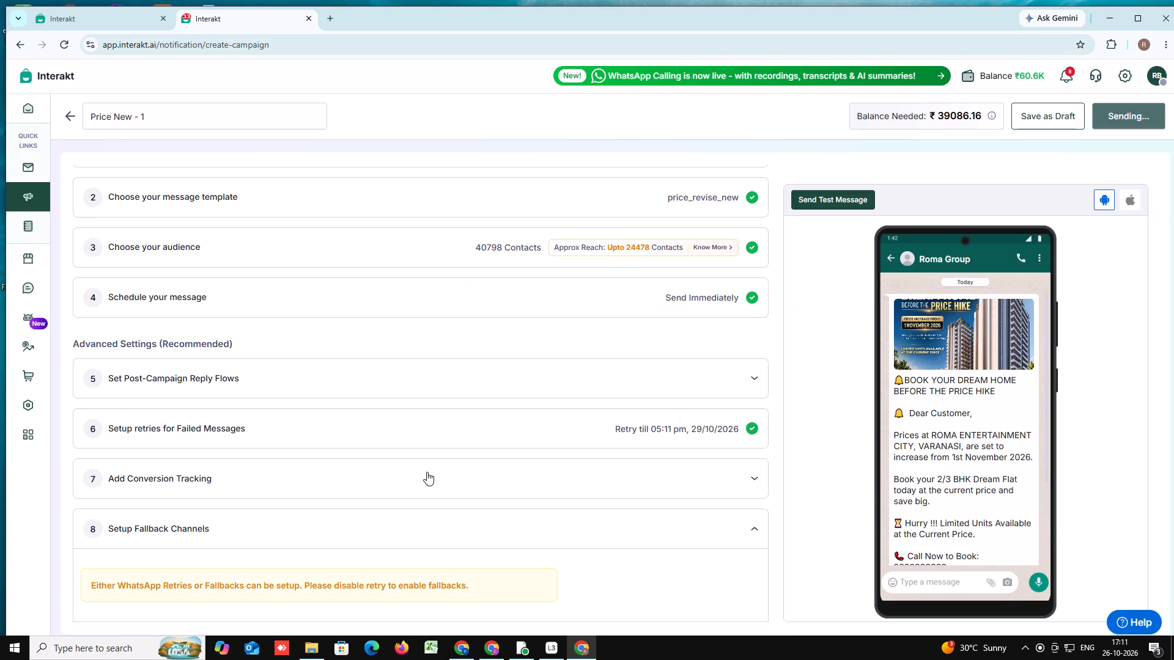
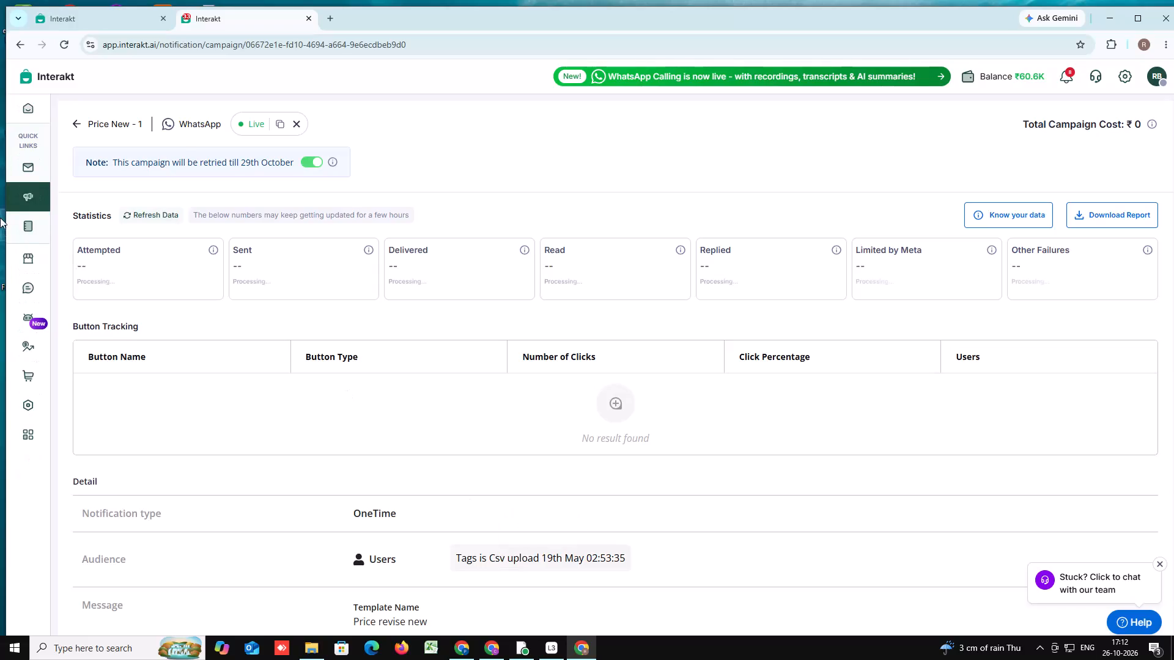
# Start a new WhatsApp campaign from the active Price revise new template.
pyautogui.click(68, 195)
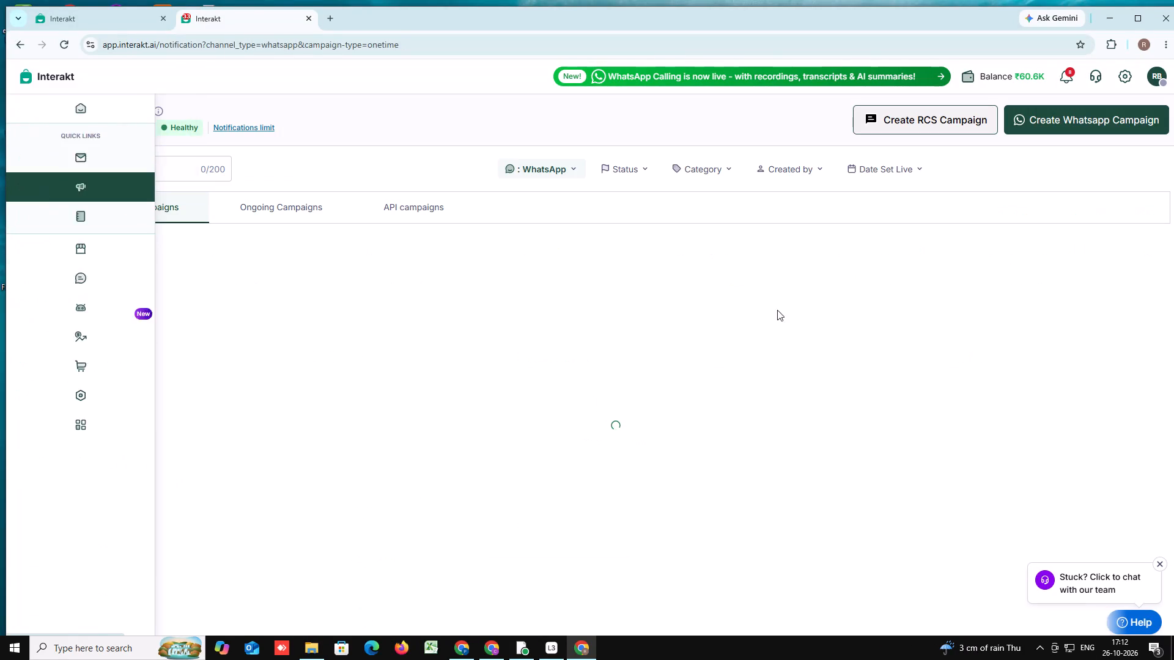
pyautogui.click(1051, 118)
pyautogui.click(435, 478)
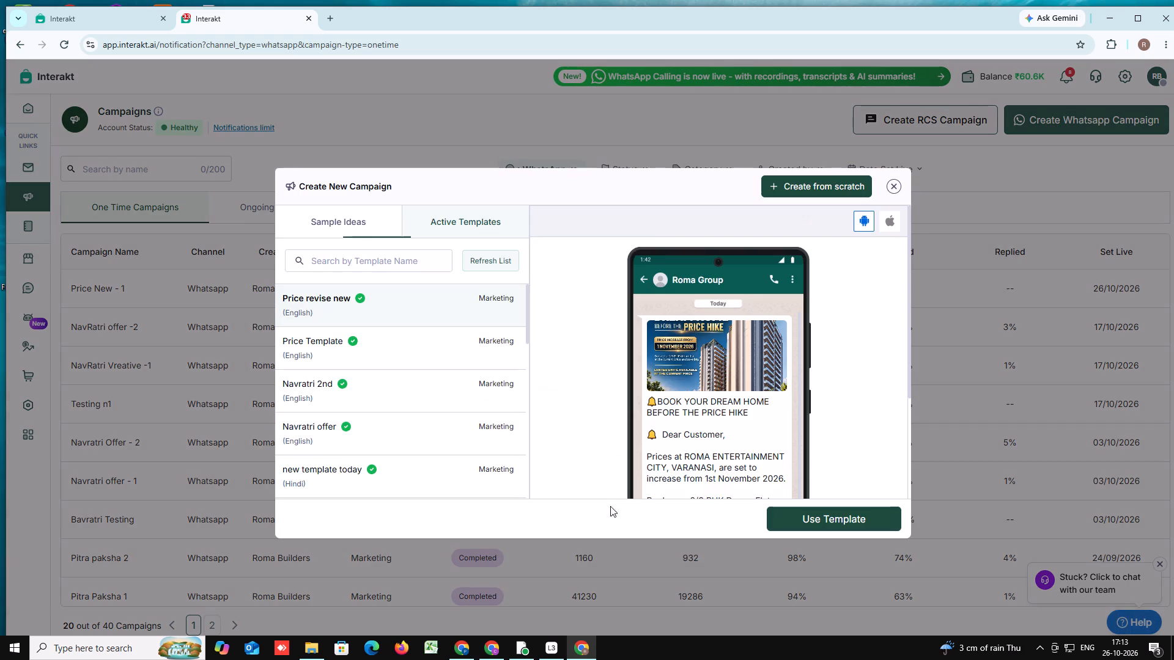
pyautogui.click(838, 518)
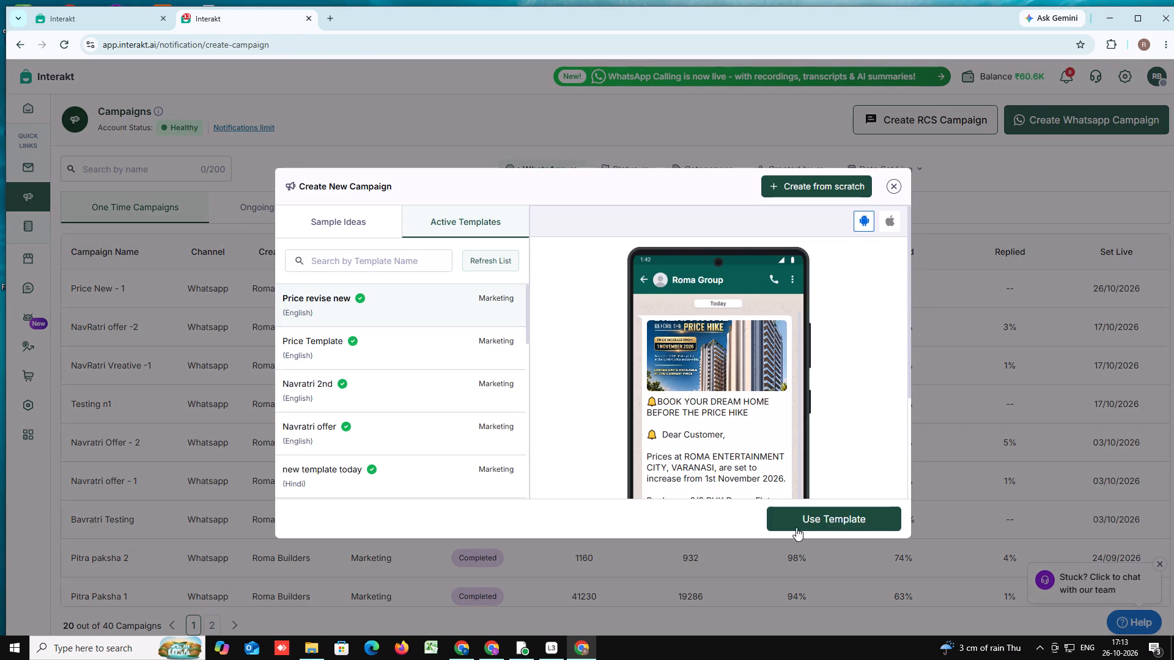
# Name the campaign Price New - 2 and save its One Time Campaign type and price_revise_new message template.
pyautogui.click(152, 120)
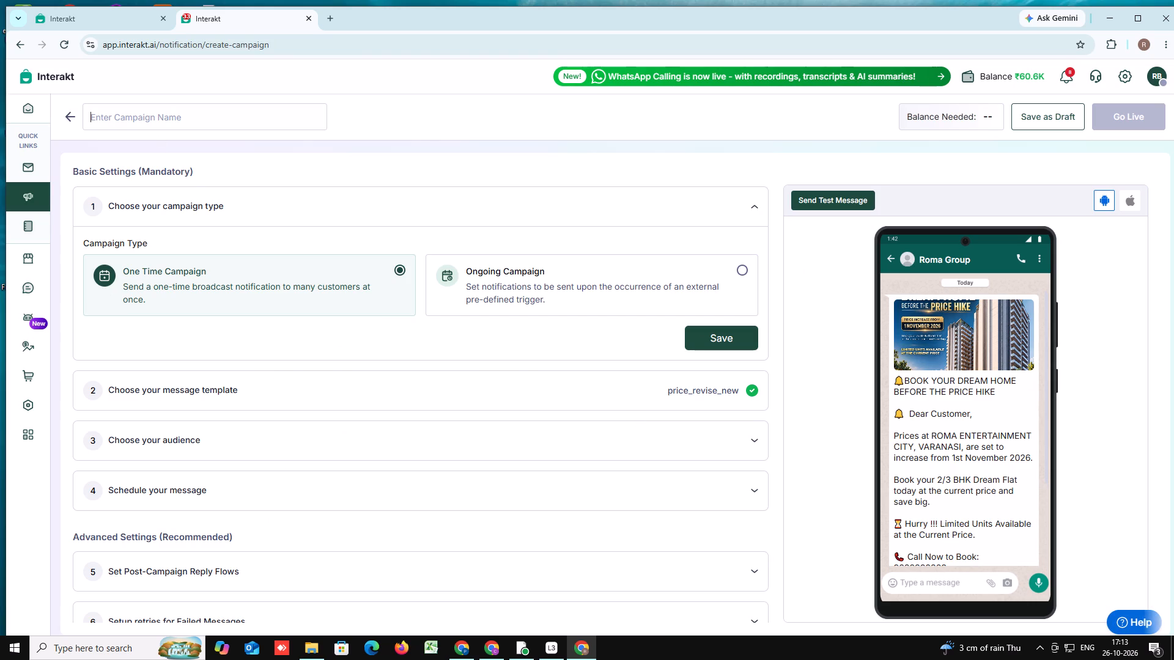
pyautogui.write('Pri')
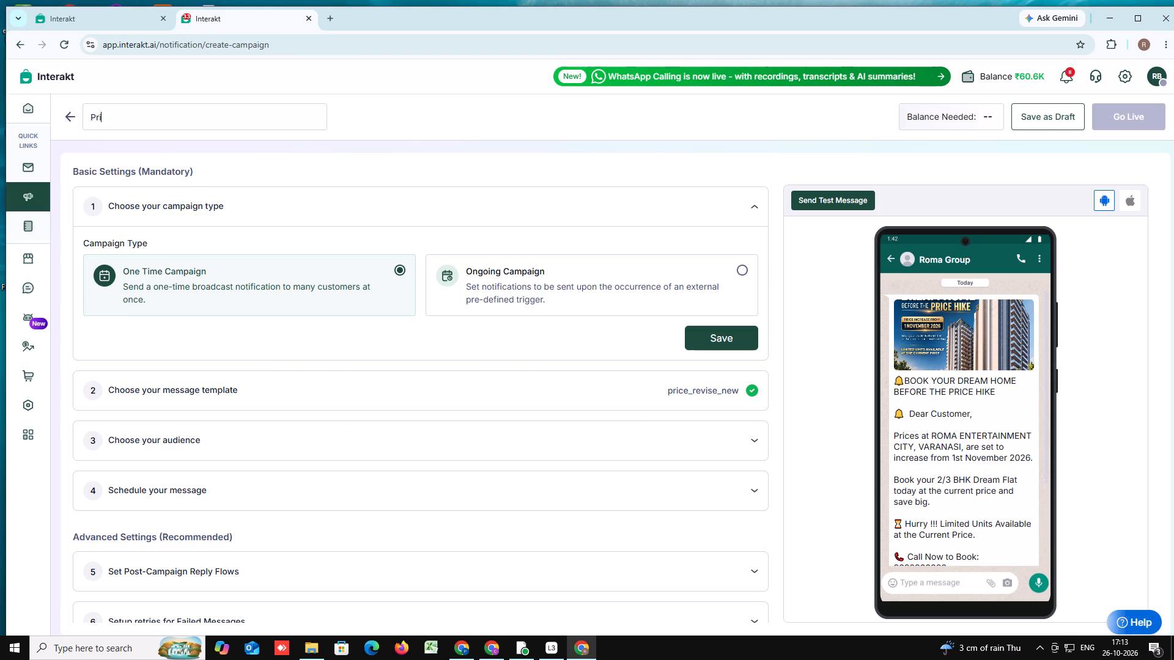
pyautogui.write('ce')
pyautogui.press('space')
pyautogui.write('New -')
pyautogui.press('space')
pyautogui.press('2')
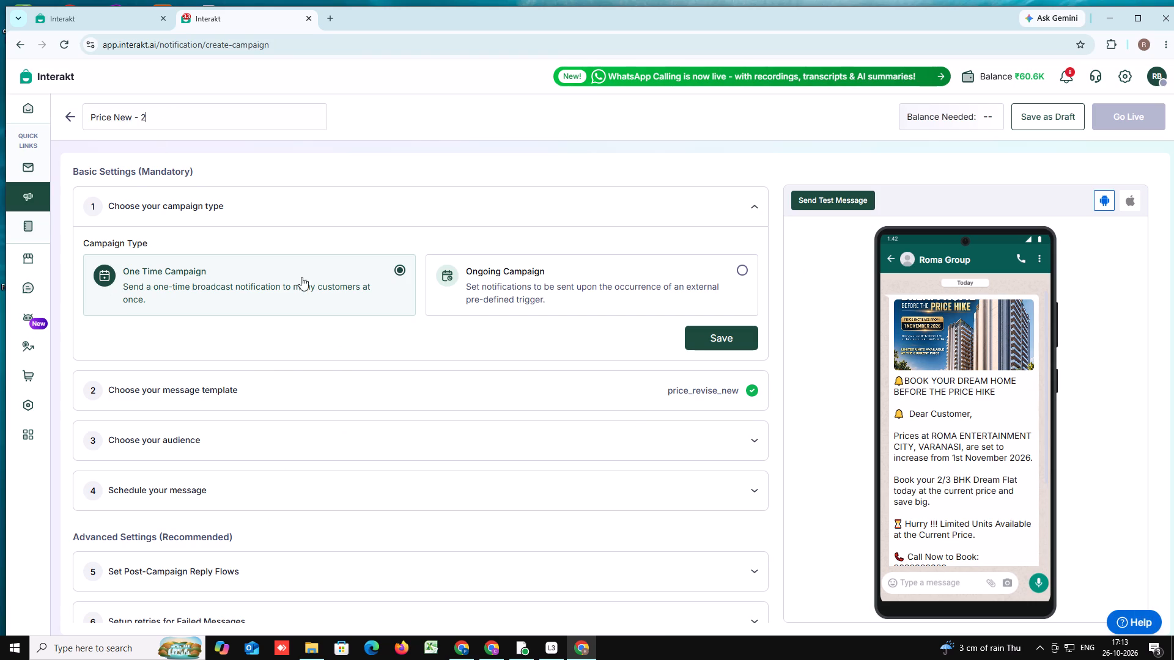
pyautogui.click(708, 340)
pyautogui.scroll(-4, 616, 481)
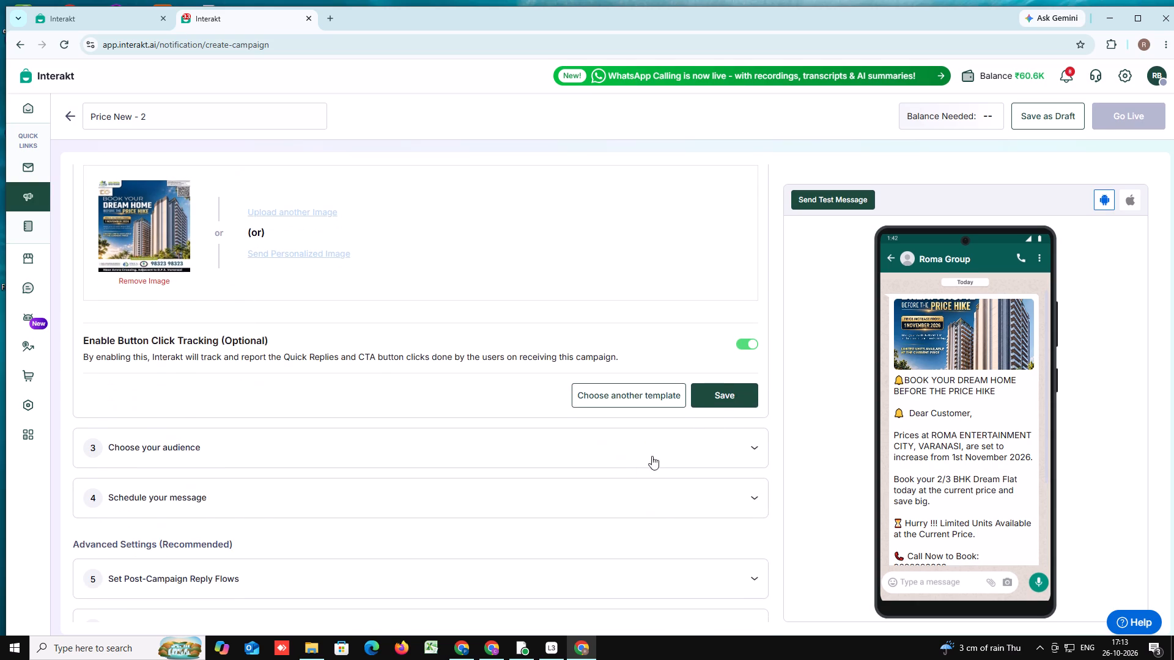
pyautogui.click(718, 398)
# Choose the campaign audience by tag, selecting Curious Browsers, and save the audience.
pyautogui.click(429, 239)
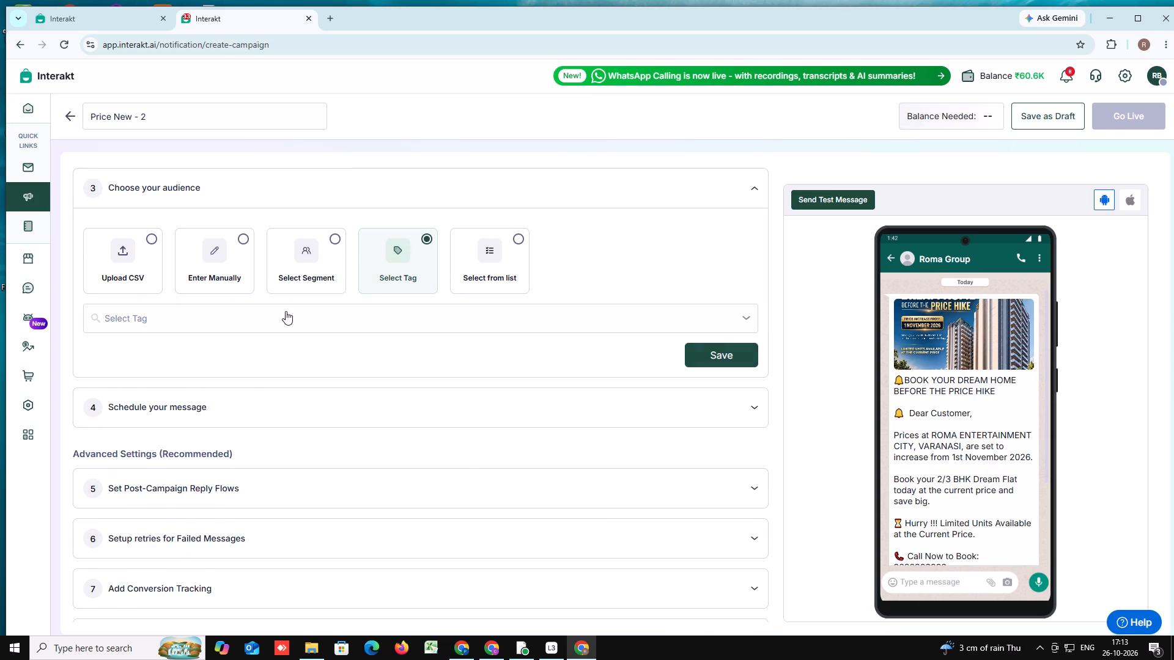
pyautogui.click(271, 318)
pyautogui.scroll(-1, 157, 416)
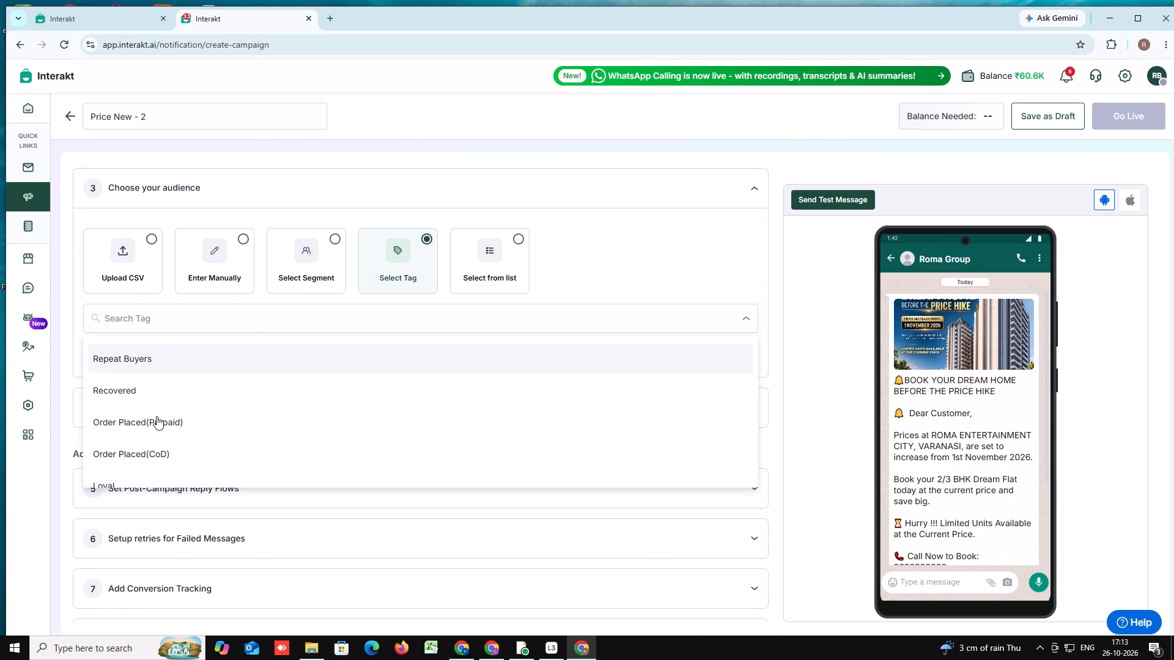
pyautogui.scroll(-2, 156, 416)
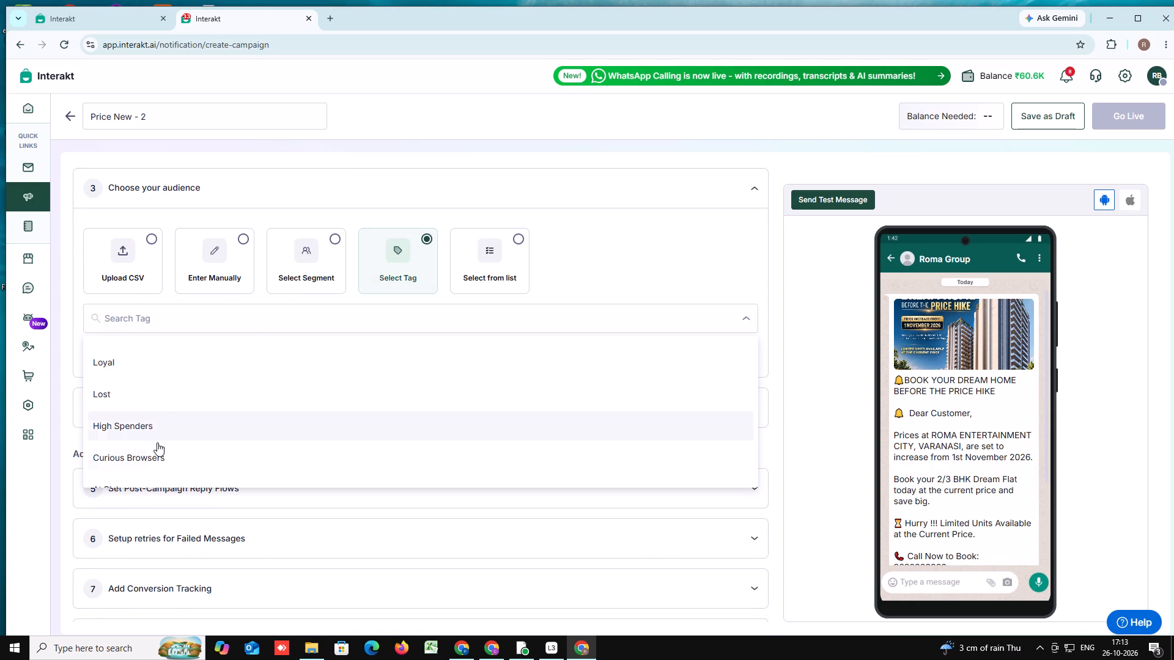
pyautogui.click(157, 456)
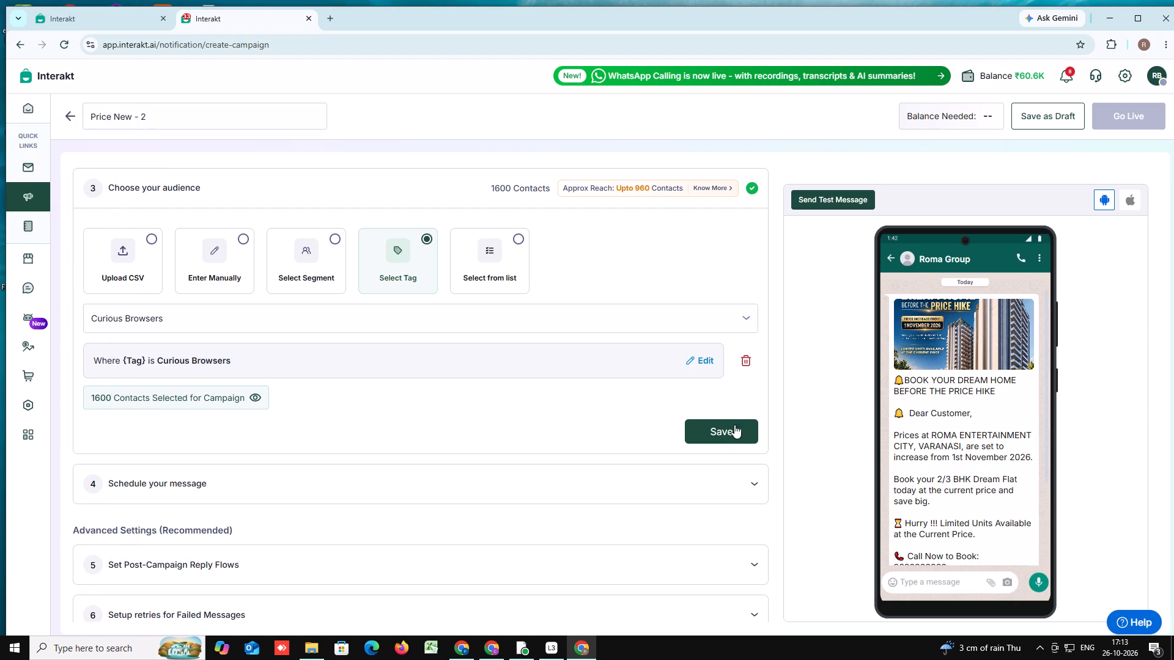
pyautogui.click(720, 427)
# Save the campaign schedule with immediate sending.
pyautogui.click(710, 369)
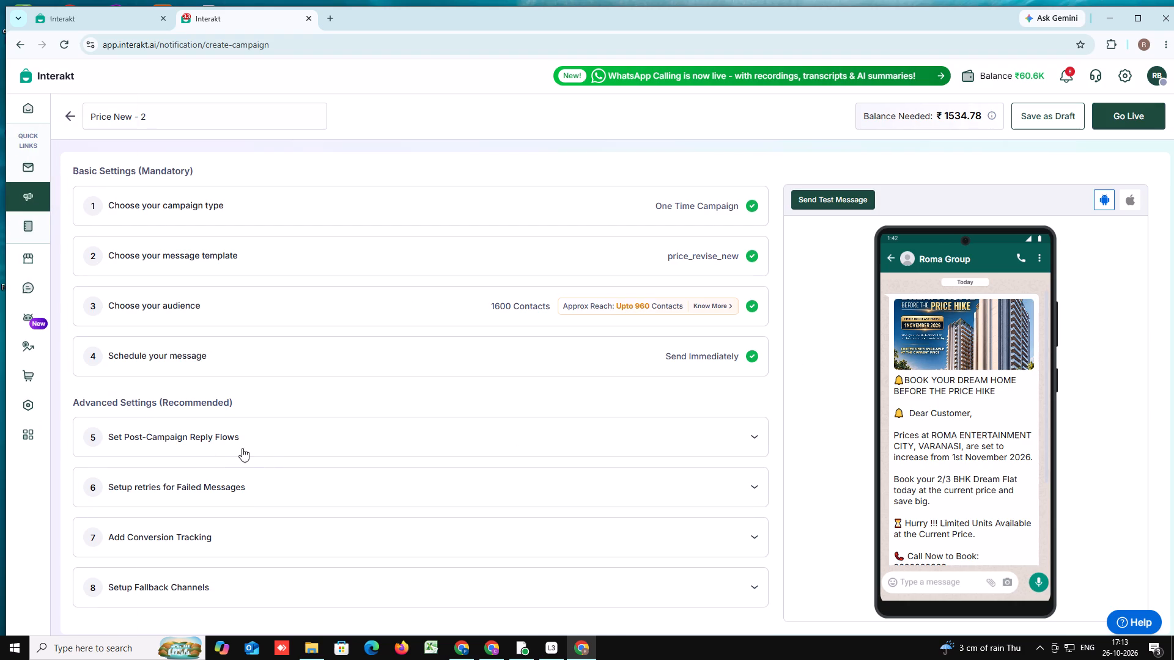
# Activate retries for failed messages with the Smart Retries pattern, ending after 3 days on 29/10/2026.
pyautogui.click(165, 485)
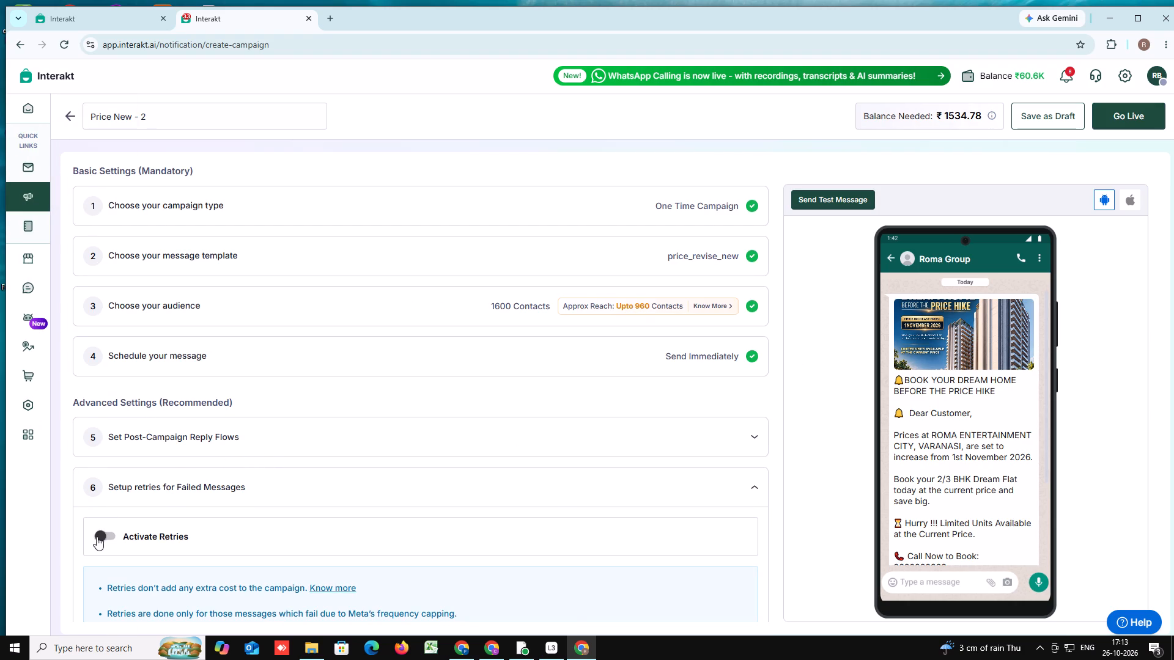
pyautogui.click(97, 537)
pyautogui.scroll(-3, 127, 532)
pyautogui.click(197, 392)
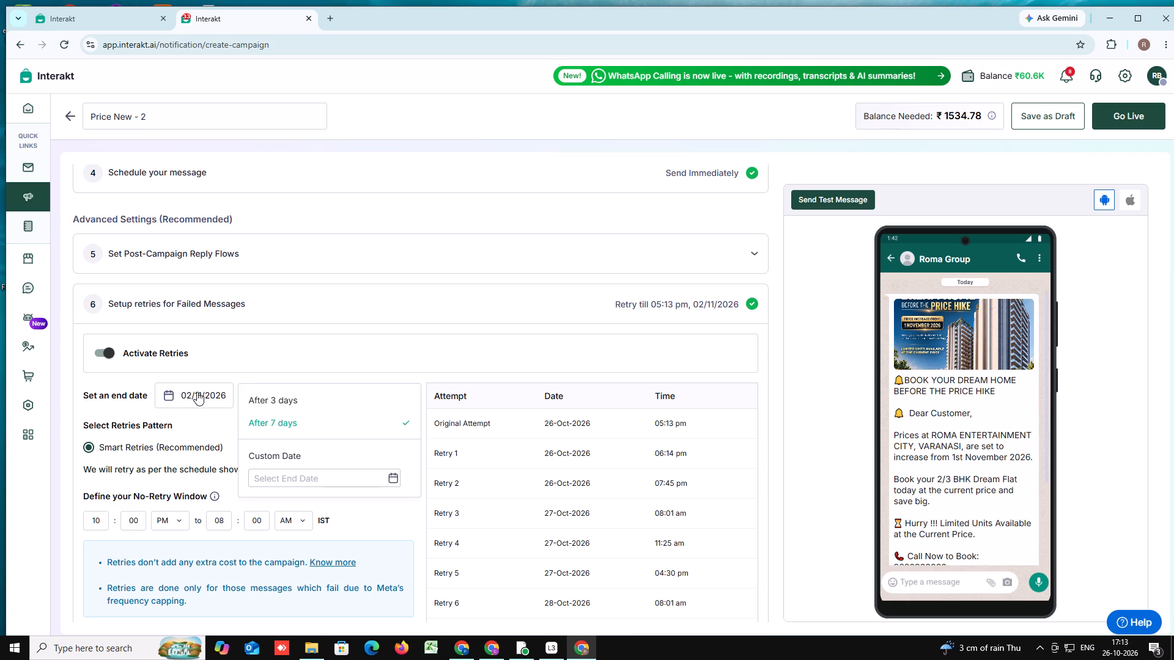
pyautogui.click(267, 400)
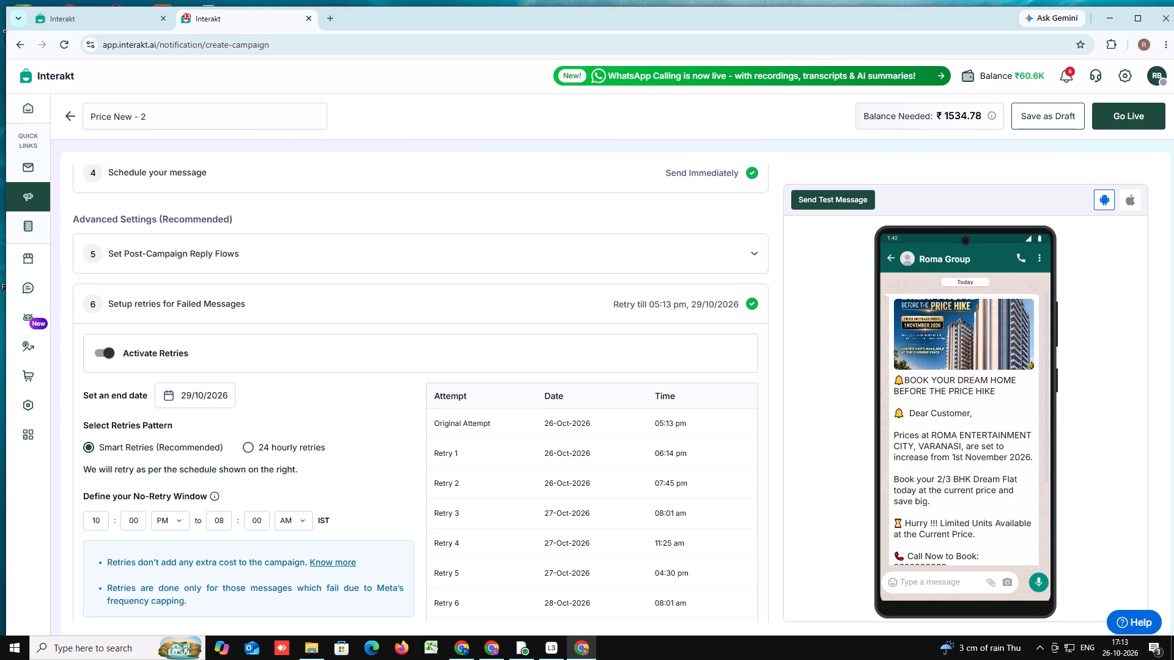
# Set the Price New - 2 campaign live.
pyautogui.click(1132, 116)
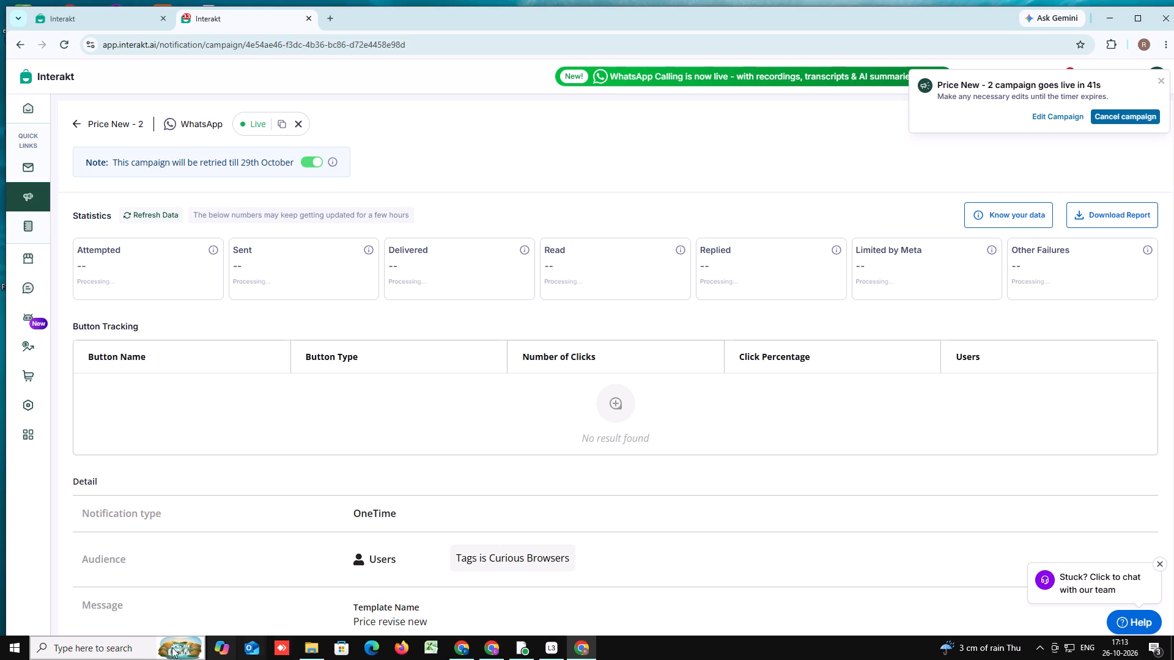
# Leave the Price New - 2 campaign report and open the list of one-time WhatsApp campaigns.
pyautogui.click(110, 647)
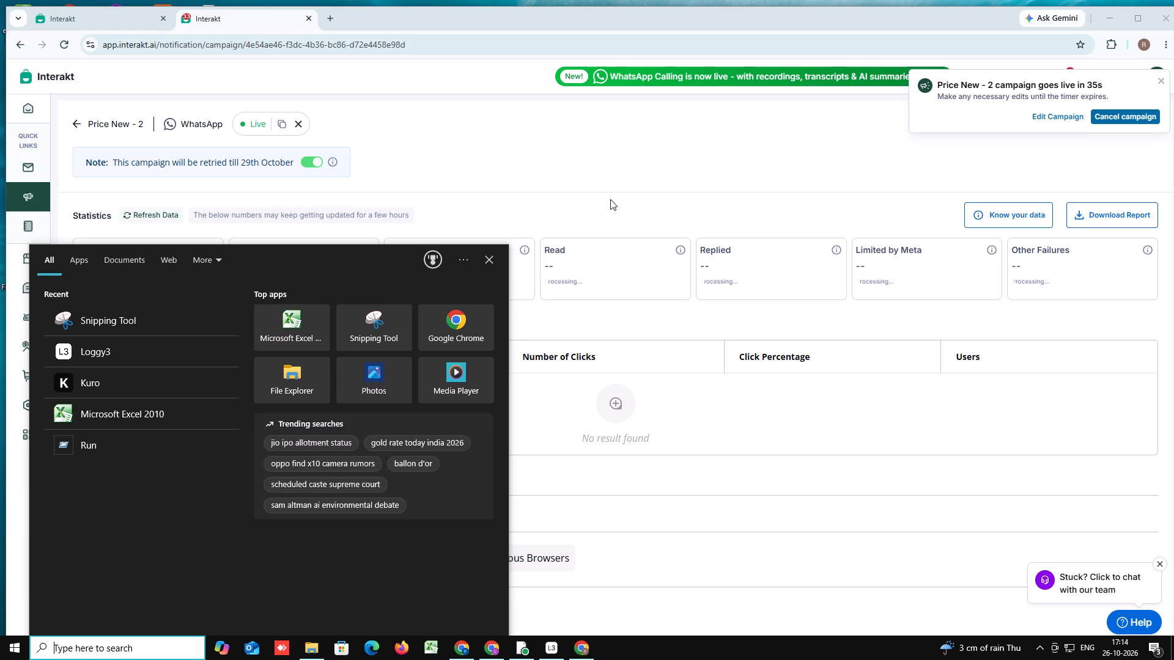
pyautogui.click(498, 133)
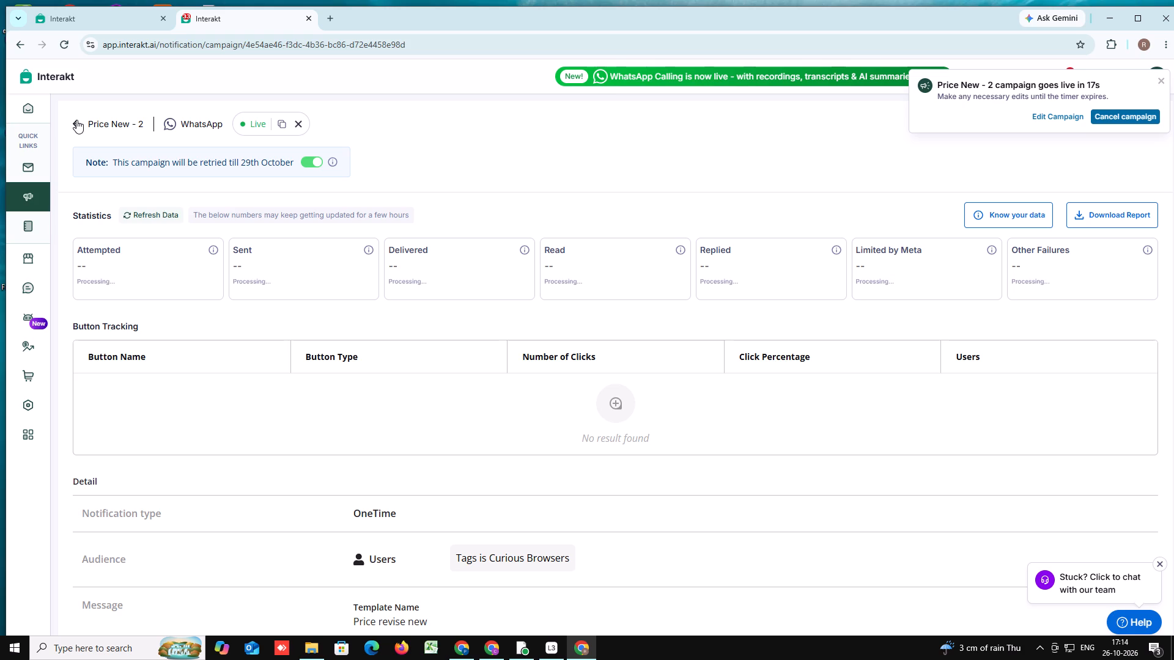
pyautogui.click(76, 120)
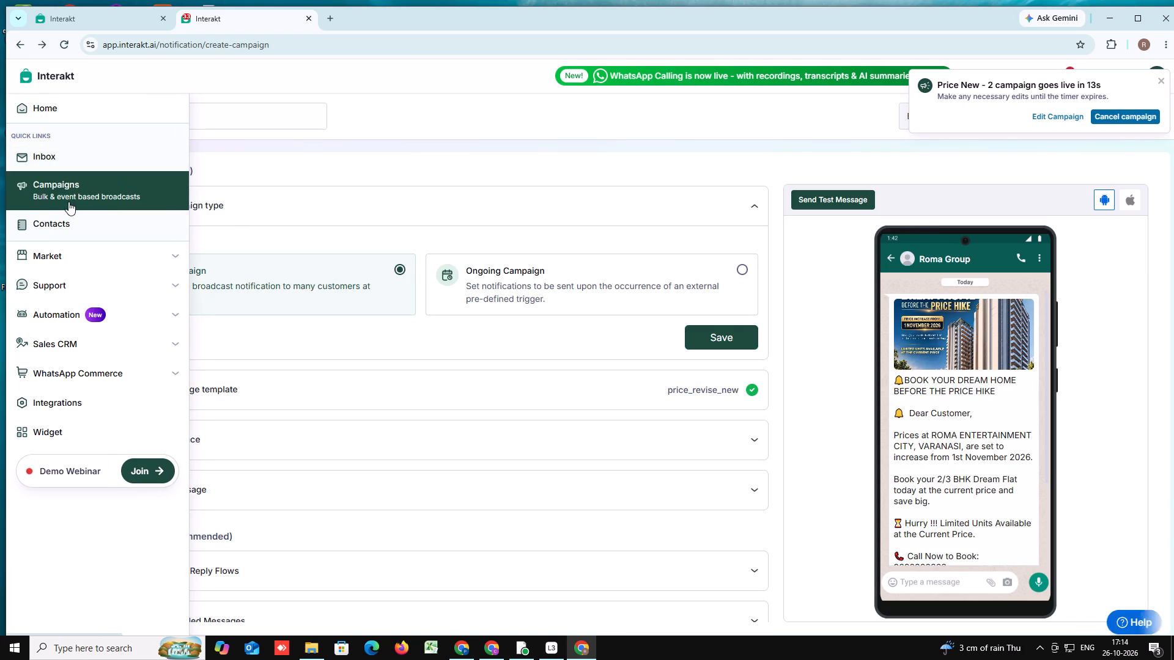
pyautogui.click(68, 202)
pyautogui.click(657, 122)
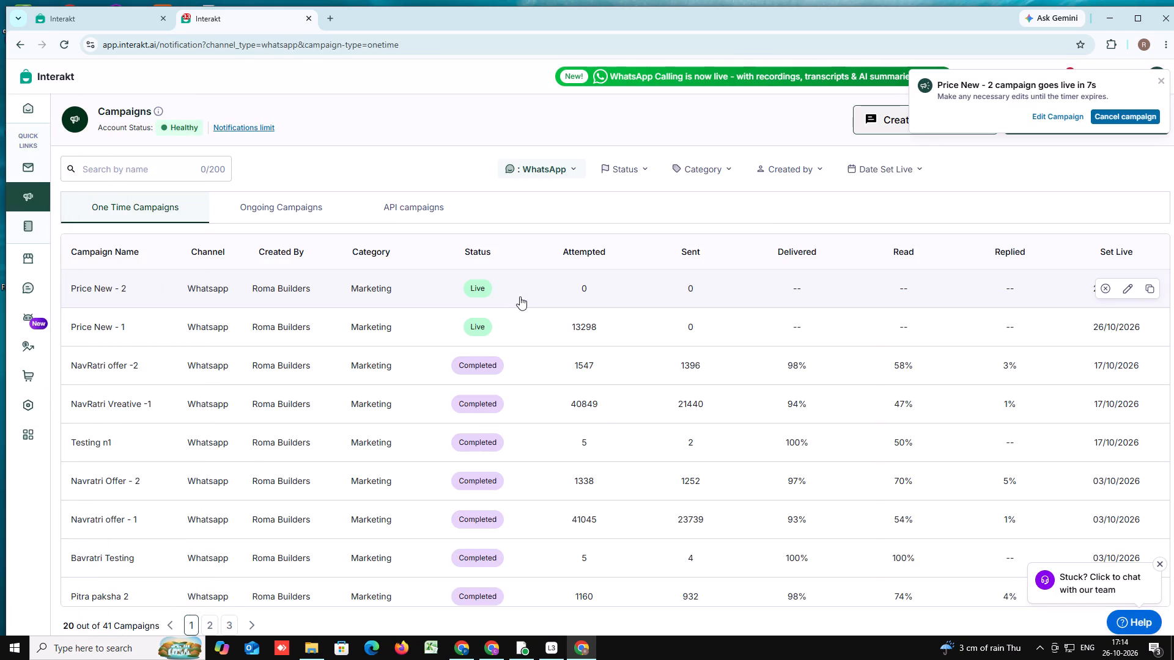
# Open Snipping Tool and start a new snip of the one-time campaigns list.
pyautogui.click(100, 650)
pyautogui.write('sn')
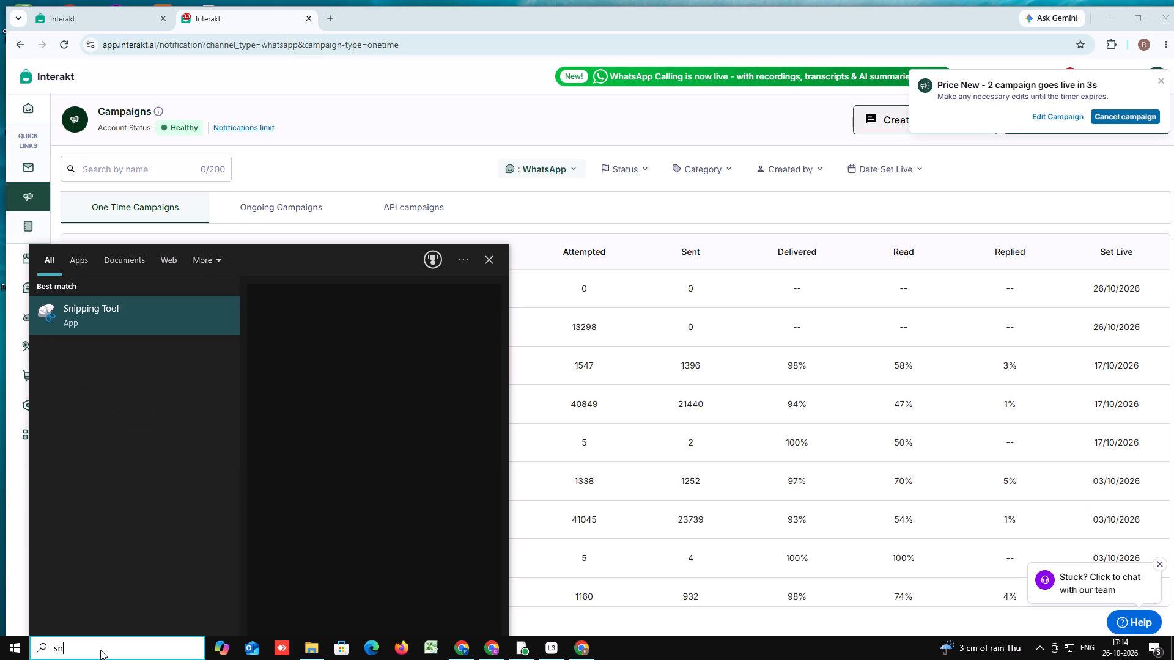
pyautogui.click(111, 307)
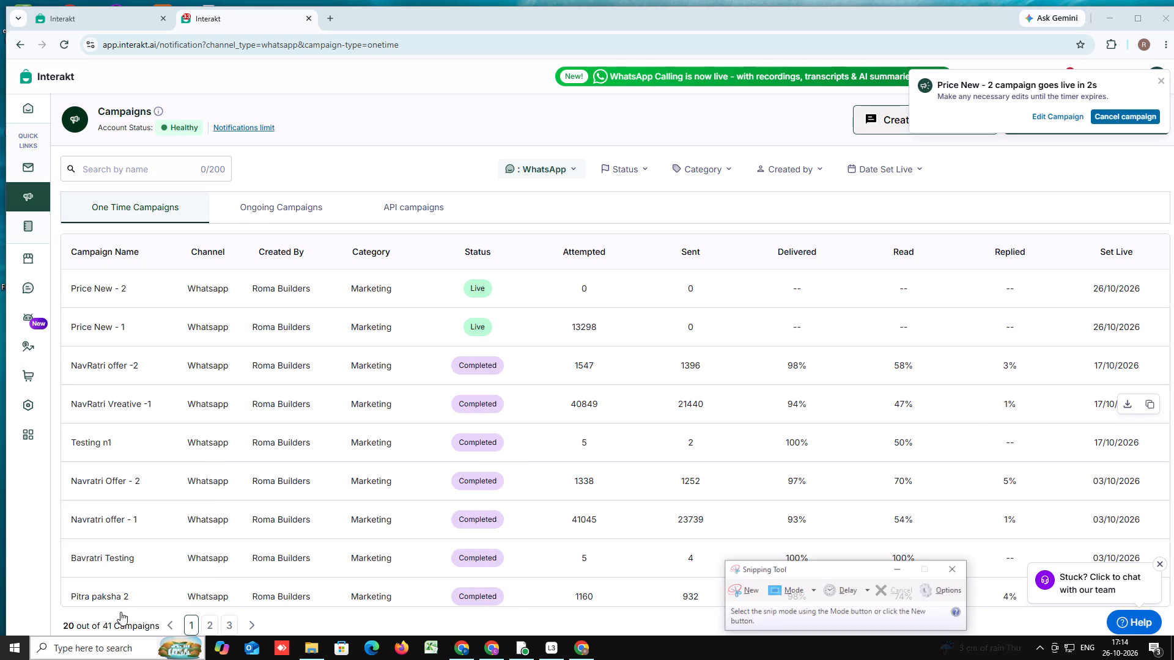
pyautogui.click(747, 588)
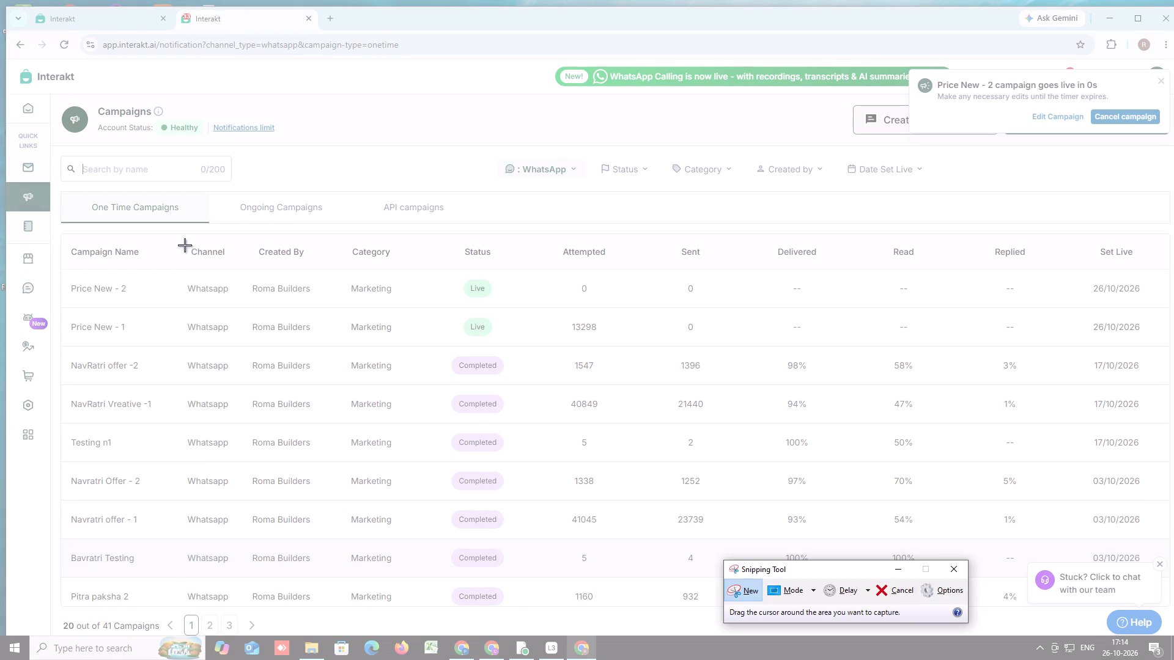
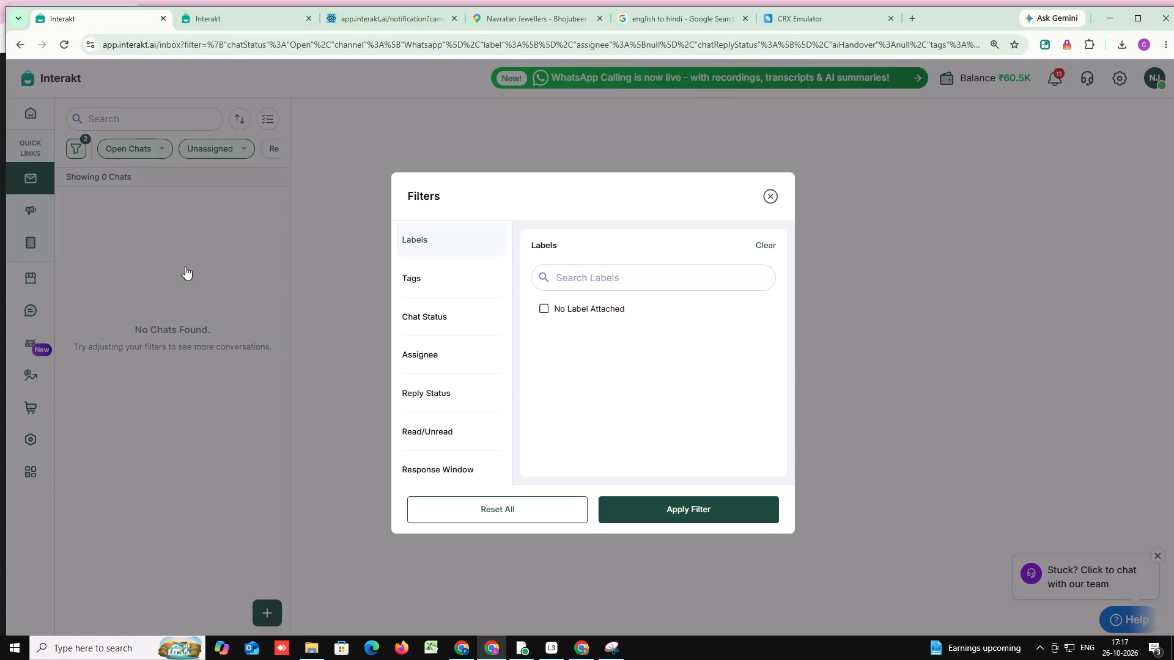
# Reset all of the inbox chat filters.
pyautogui.click(429, 512)
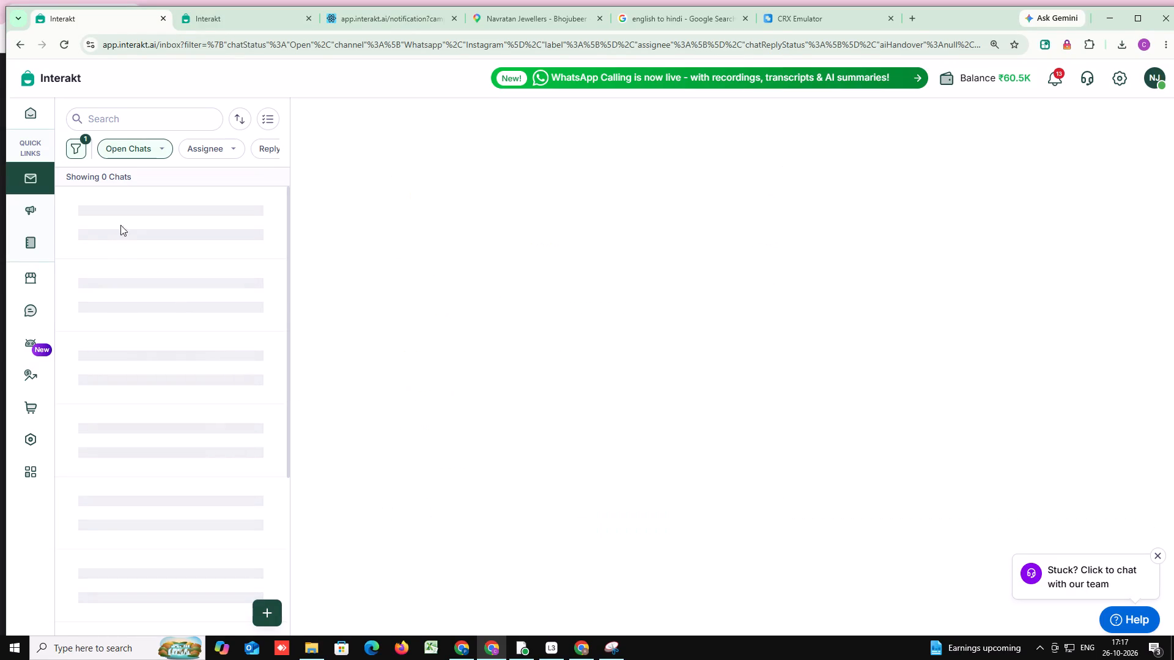
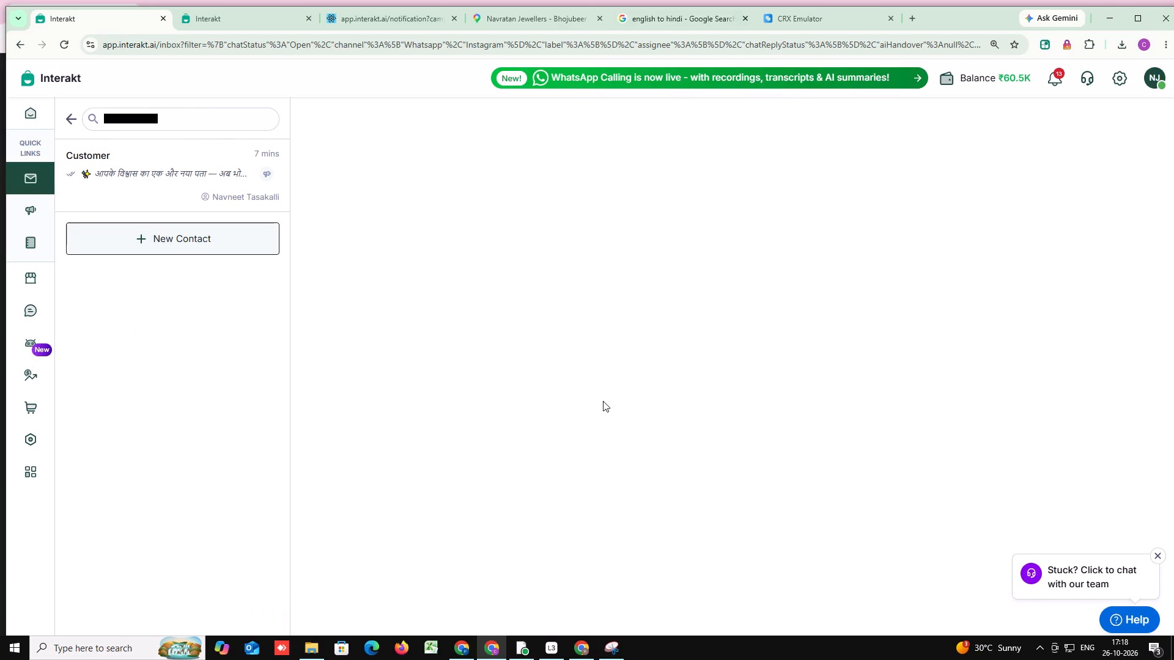
# Open the Customer chat found in the inbox search to view the Bhojubeer template message sent to it.
pyautogui.click(193, 171)
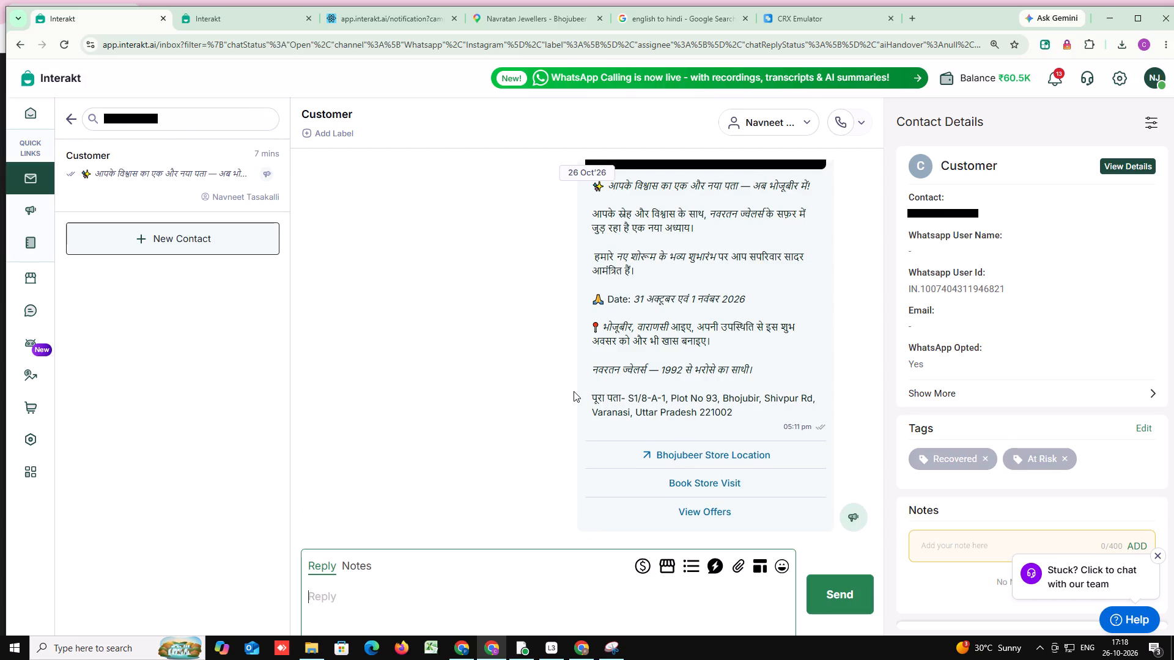
# Check the Bhojubeer template message, including its video header, and the message before it in the Customer chat.
pyautogui.scroll(3, 574, 391)
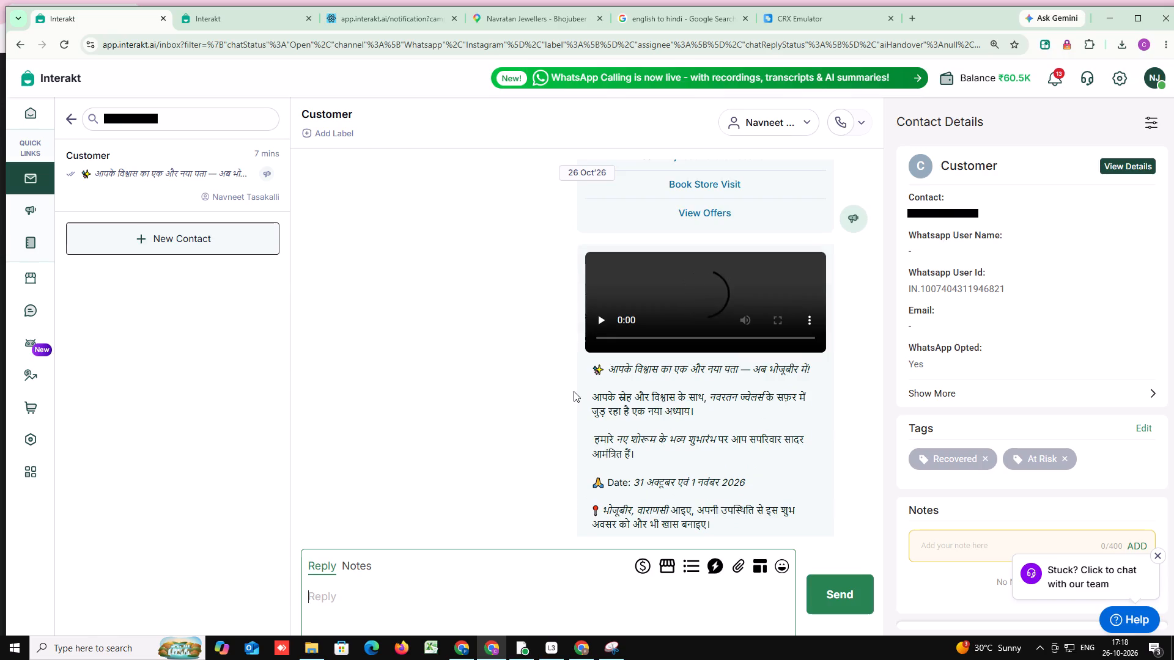
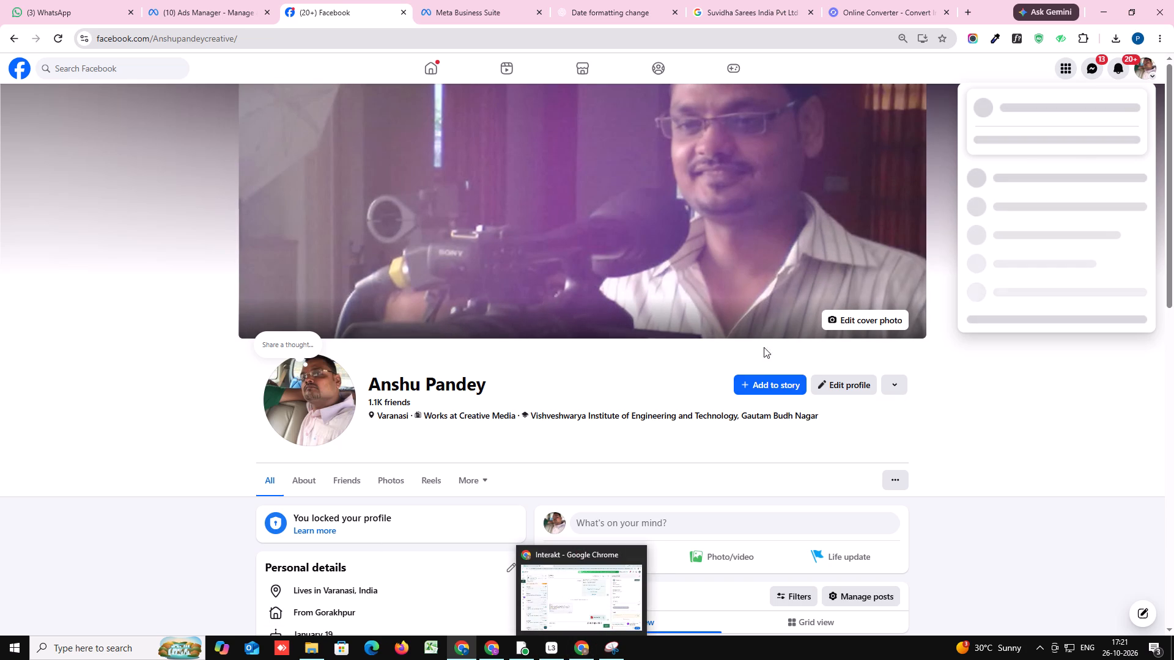
# Reload Facebook and switch from the personal profile to the My Table Lounge Bar Varanasi page.
pyautogui.click(59, 34)
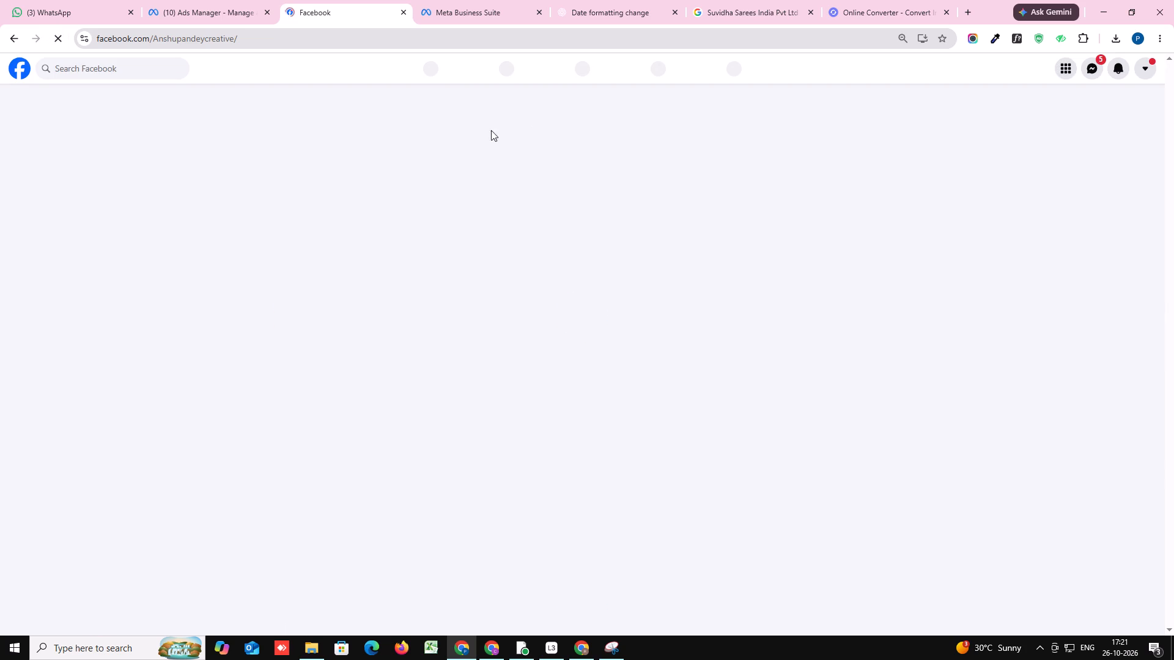
pyautogui.click(1139, 73)
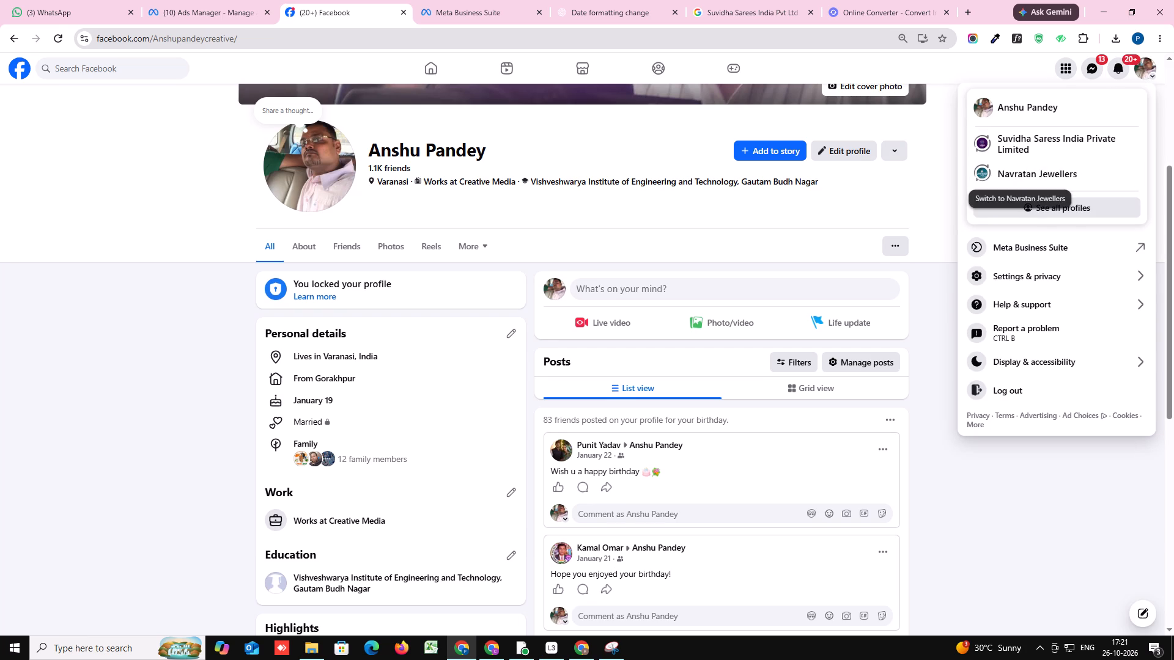
pyautogui.click(1069, 212)
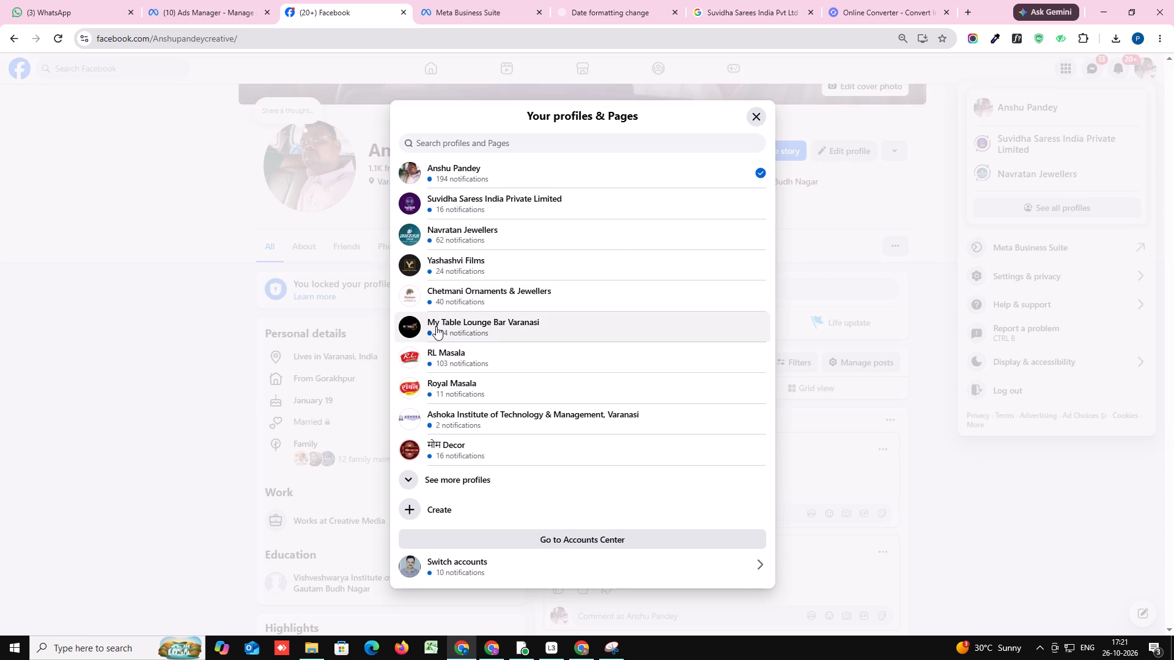
pyautogui.click(436, 326)
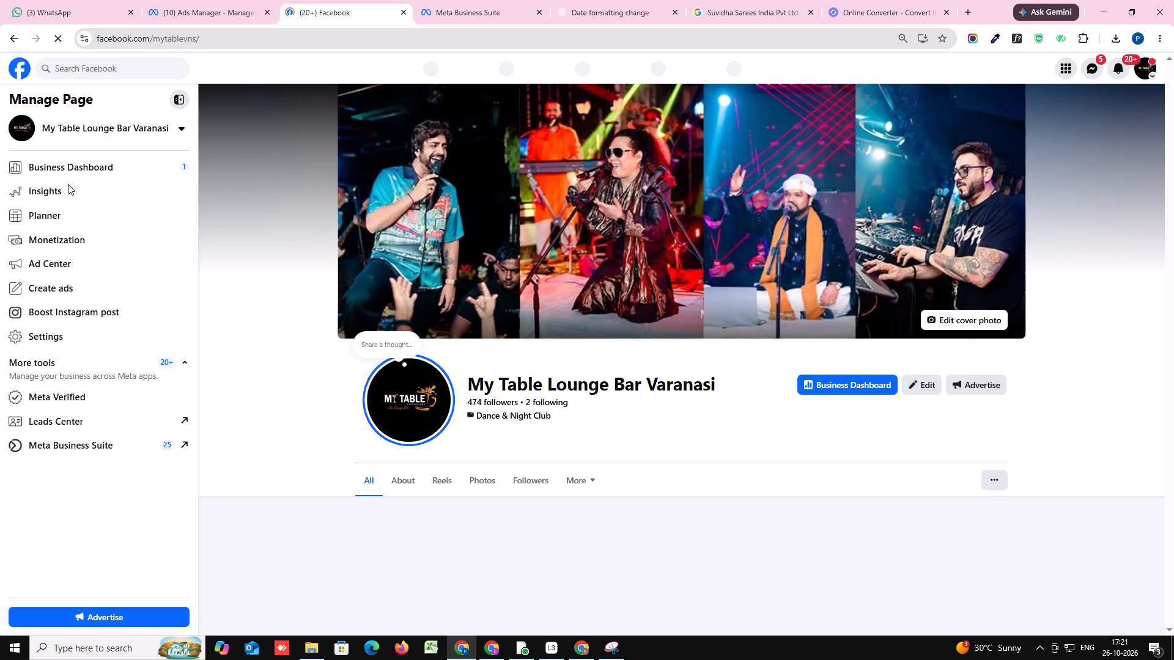
# Look through the recent posts on the My Table Lounge Bar Varanasi page.
pyautogui.scroll(-3, 680, 370)
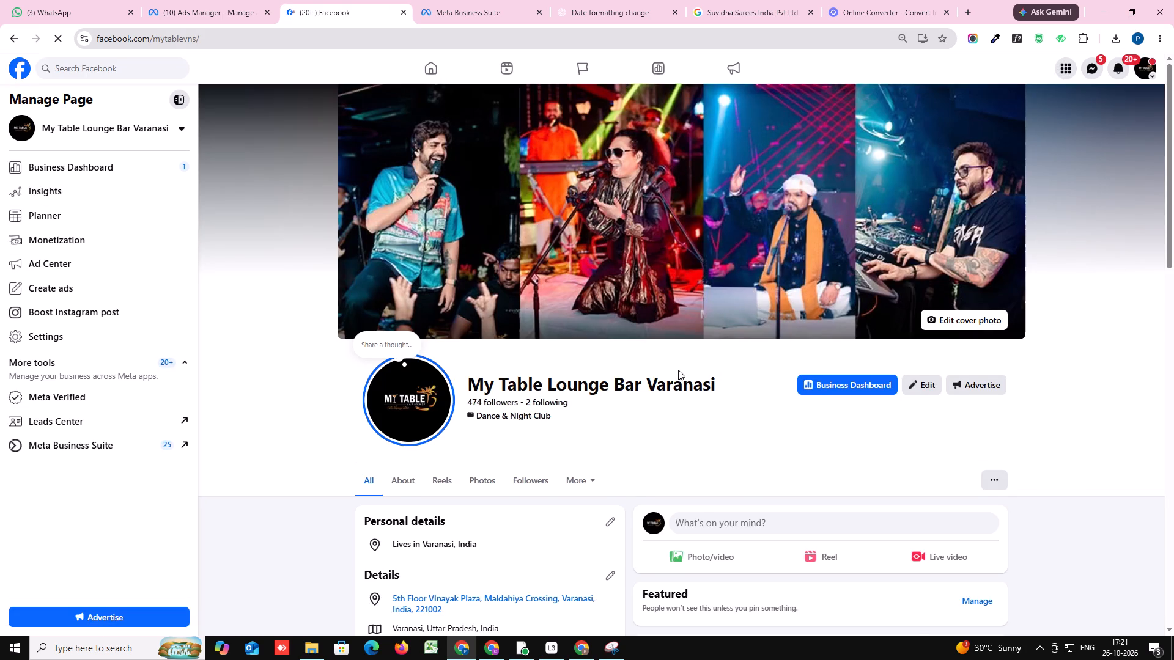
pyautogui.scroll(-11, 687, 314)
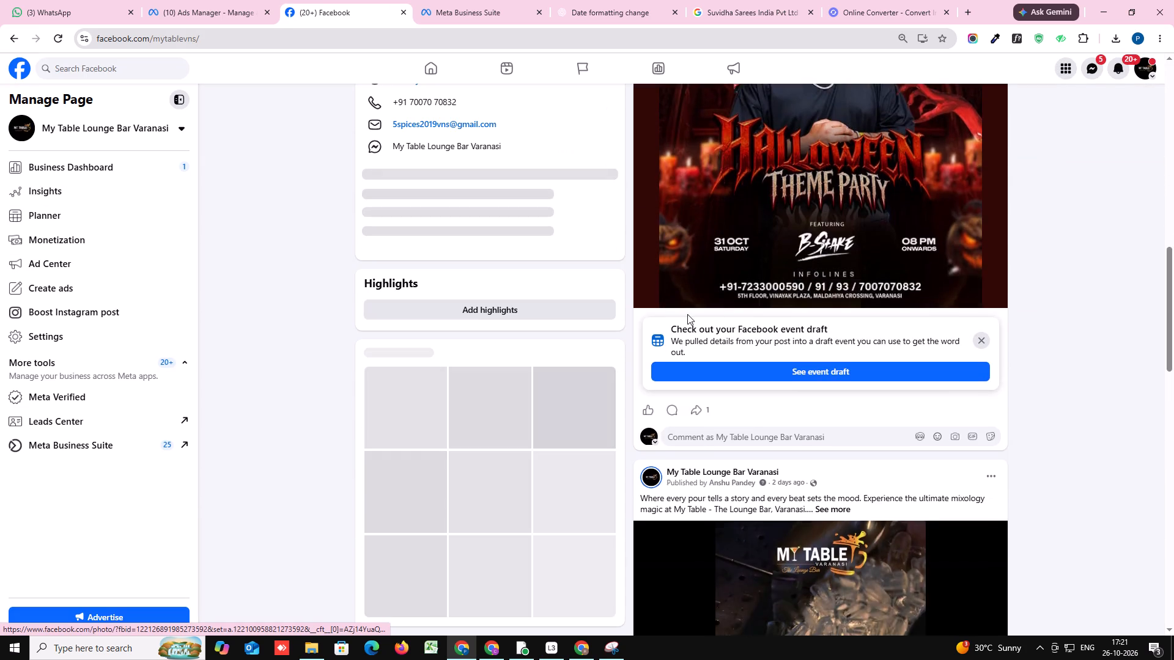
pyautogui.scroll(-12, 687, 314)
pyautogui.scroll(5, 687, 314)
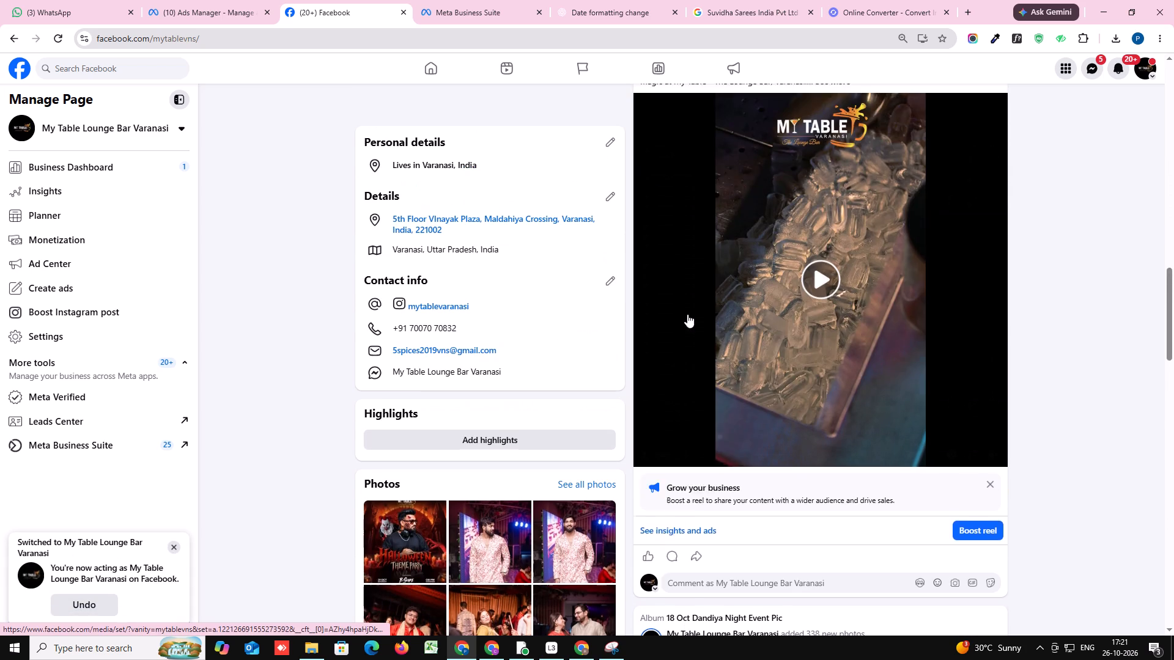
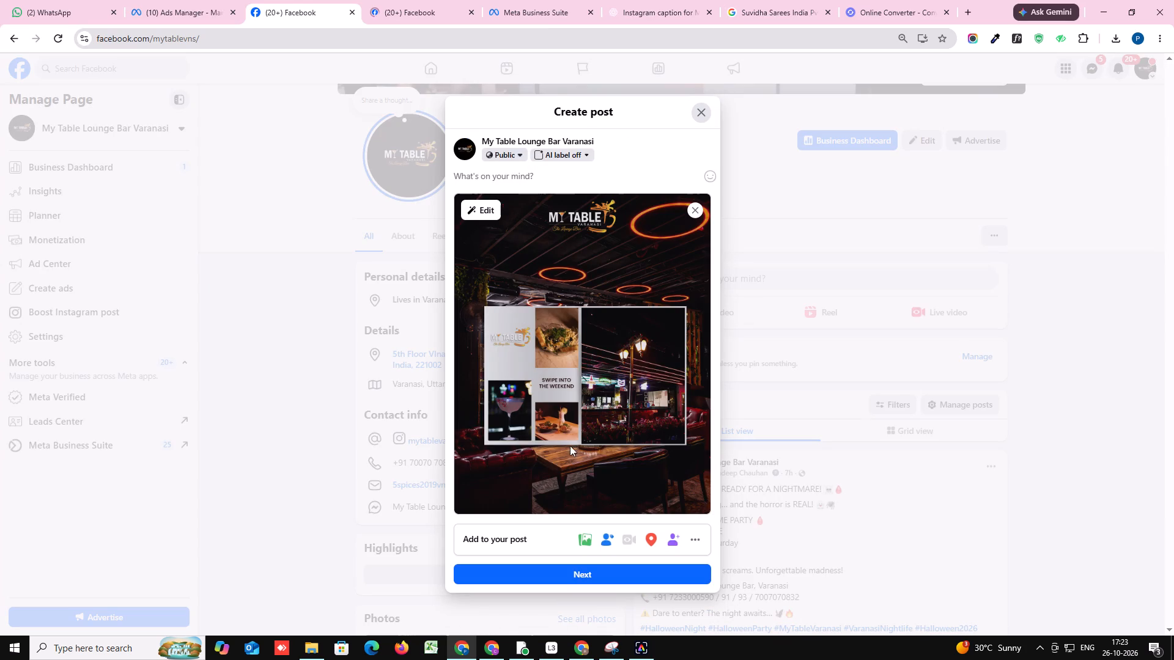
# Add the downloaded WhatsApp images 13.27.41 (1), 13.27.42 and 13.27.43 from 2026-10-26 to the new post.
pyautogui.click(588, 536)
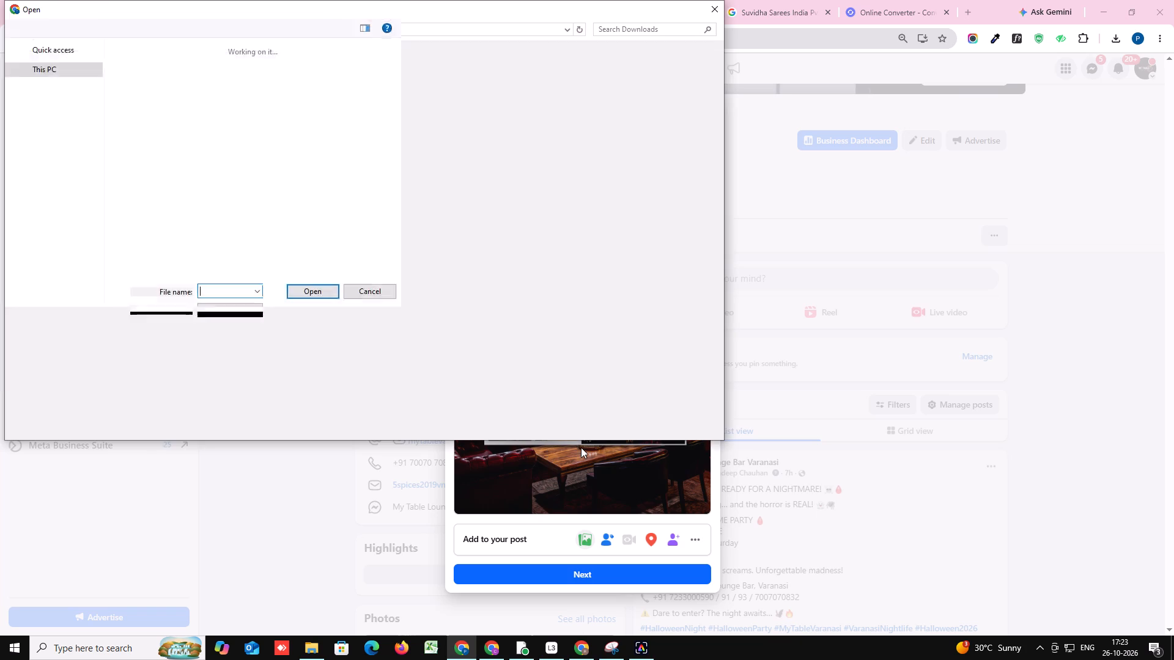
pyautogui.doubleClick(577, 167)
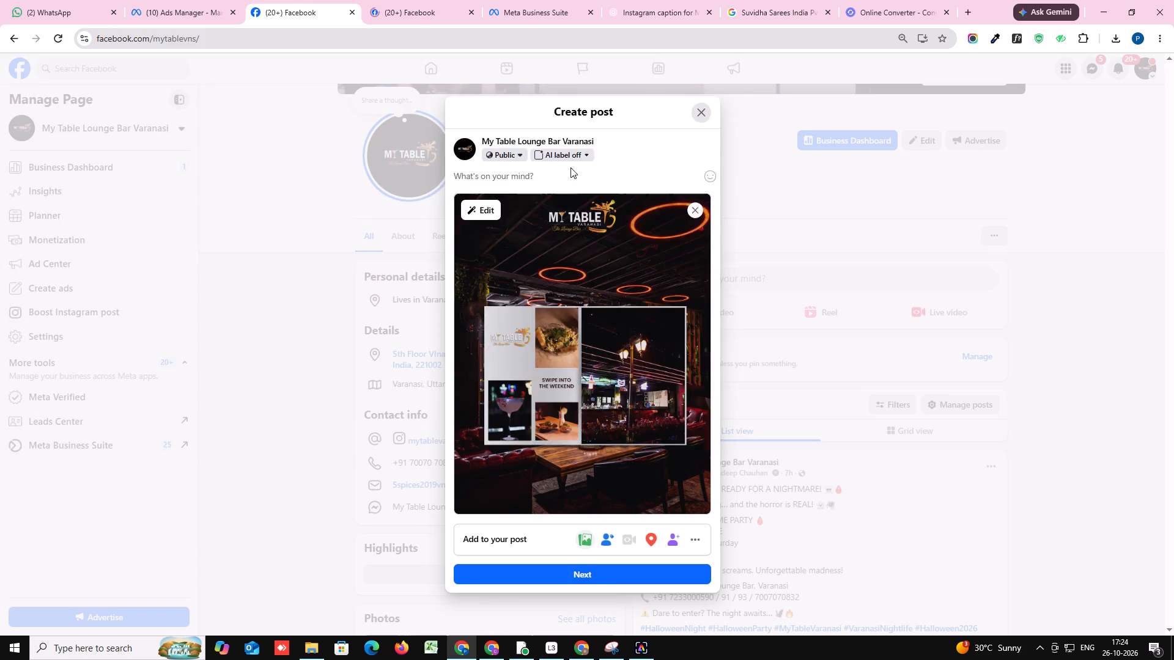
pyautogui.click(581, 442)
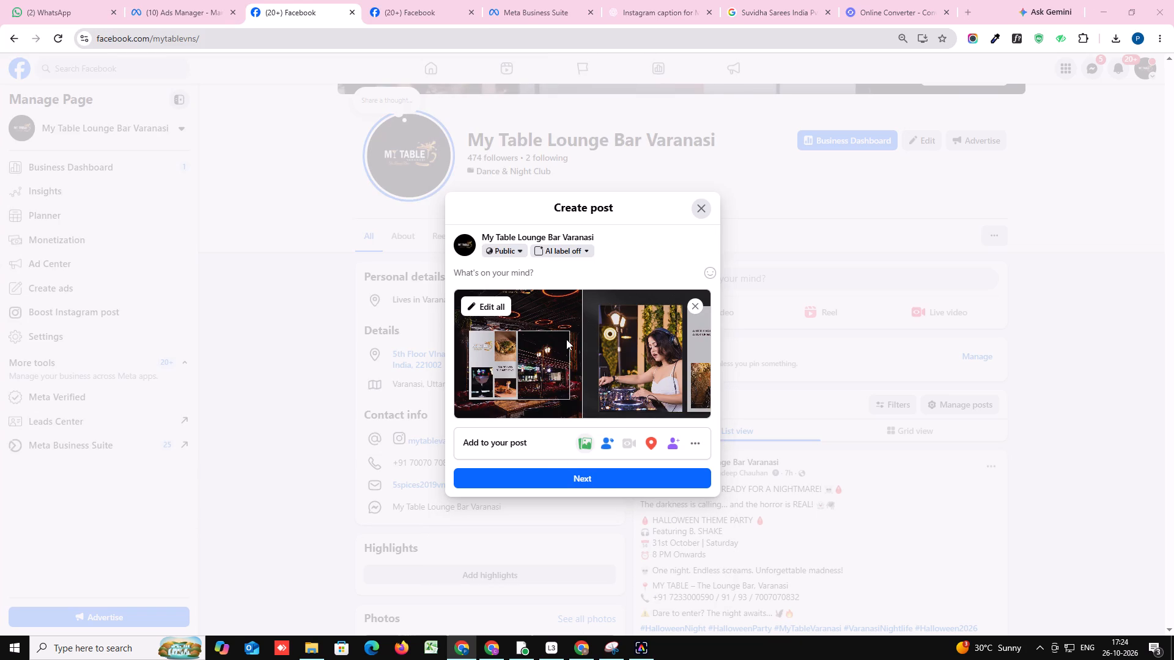
pyautogui.doubleClick(398, 148)
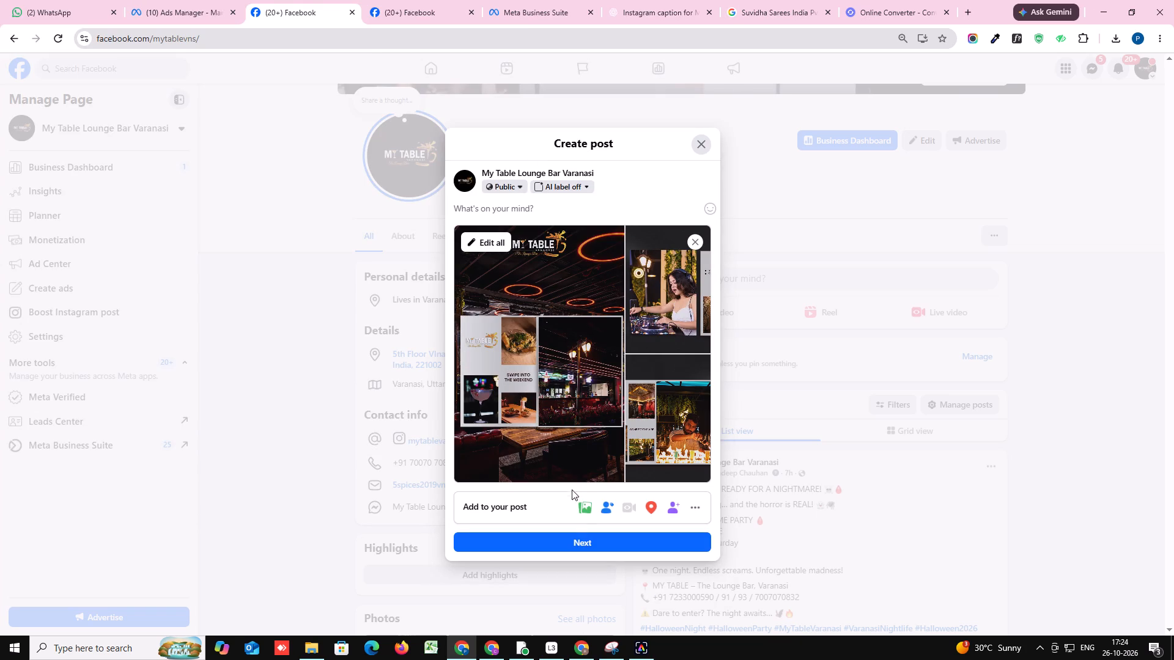
pyautogui.click(581, 507)
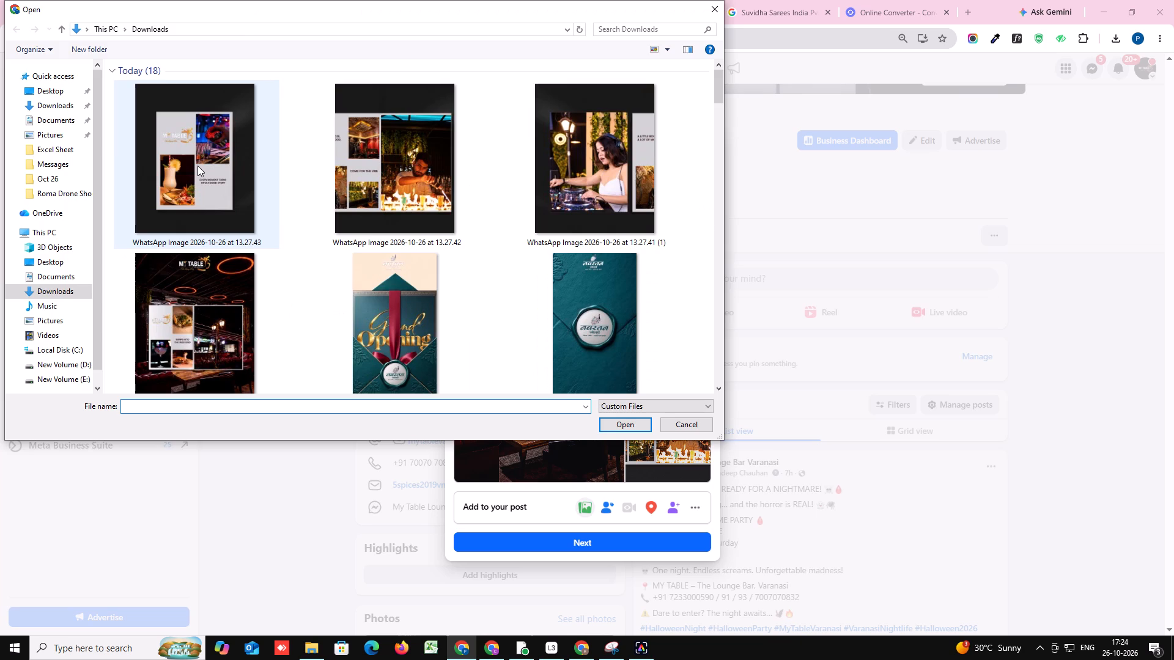
pyautogui.doubleClick(198, 166)
# Paste the copied "Your weekend deserves a table like this." caption with its hashtags as the post text.
pyautogui.click(500, 206)
pyautogui.rightClick(500, 206)
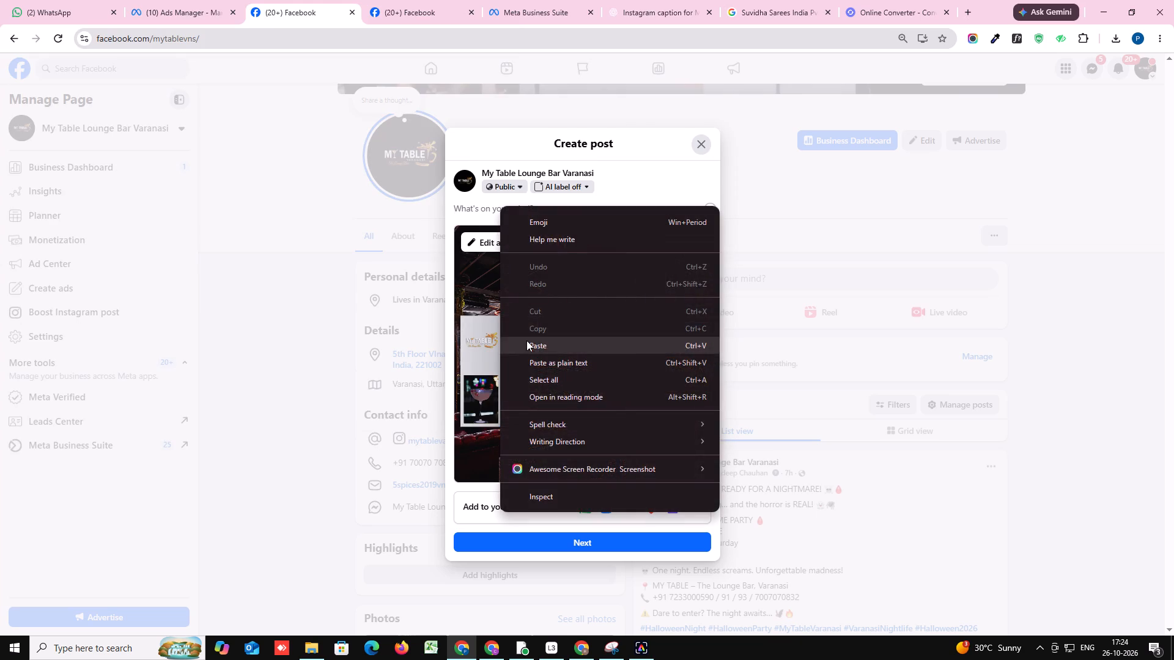
pyautogui.click(531, 350)
# Insert three blank lines above the "MyTable – The Lounge Bar, Varanasi" location line in the caption.
pyautogui.click(554, 265)
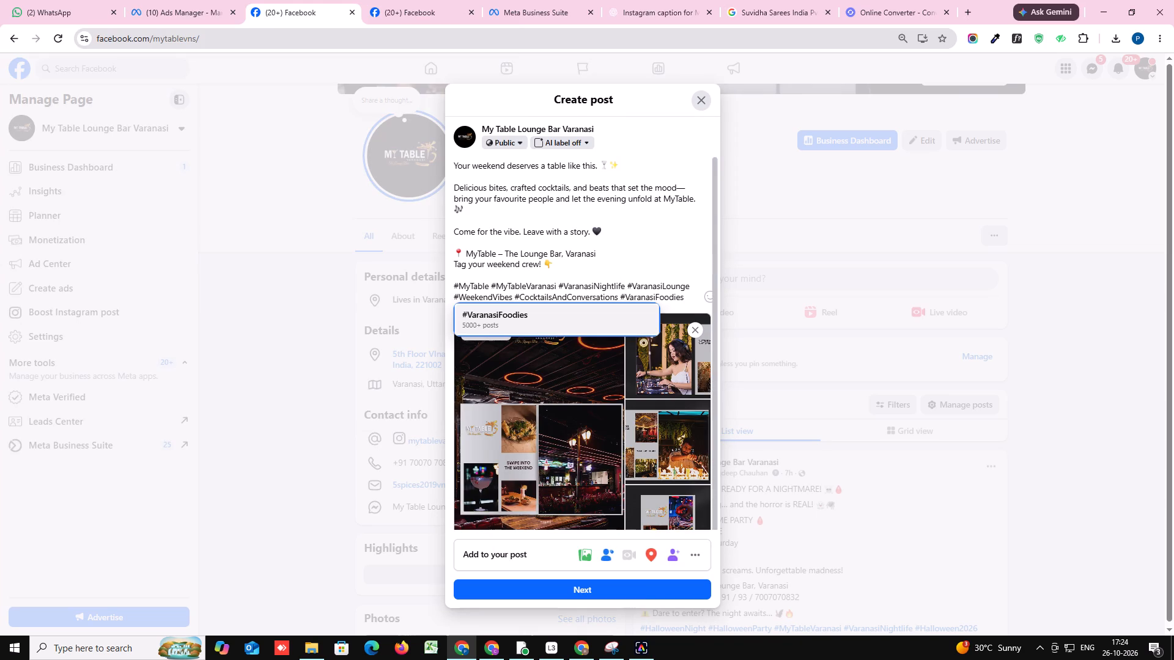
pyautogui.click(555, 265)
pyautogui.click(566, 265)
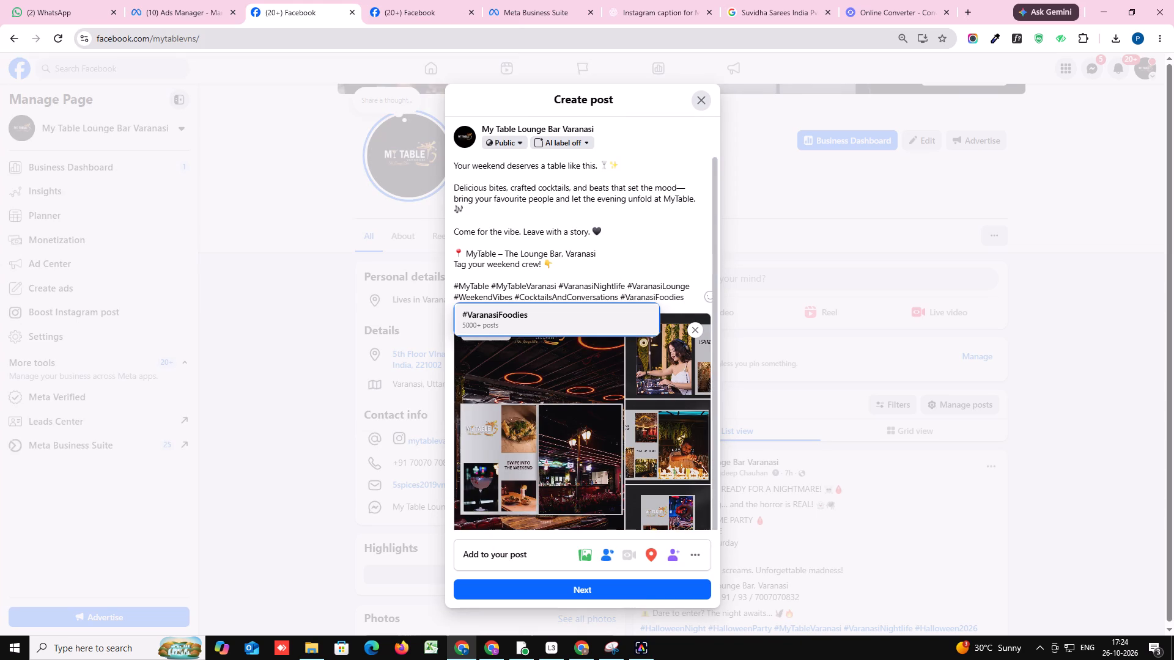
pyautogui.click(600, 255)
pyautogui.click(605, 230)
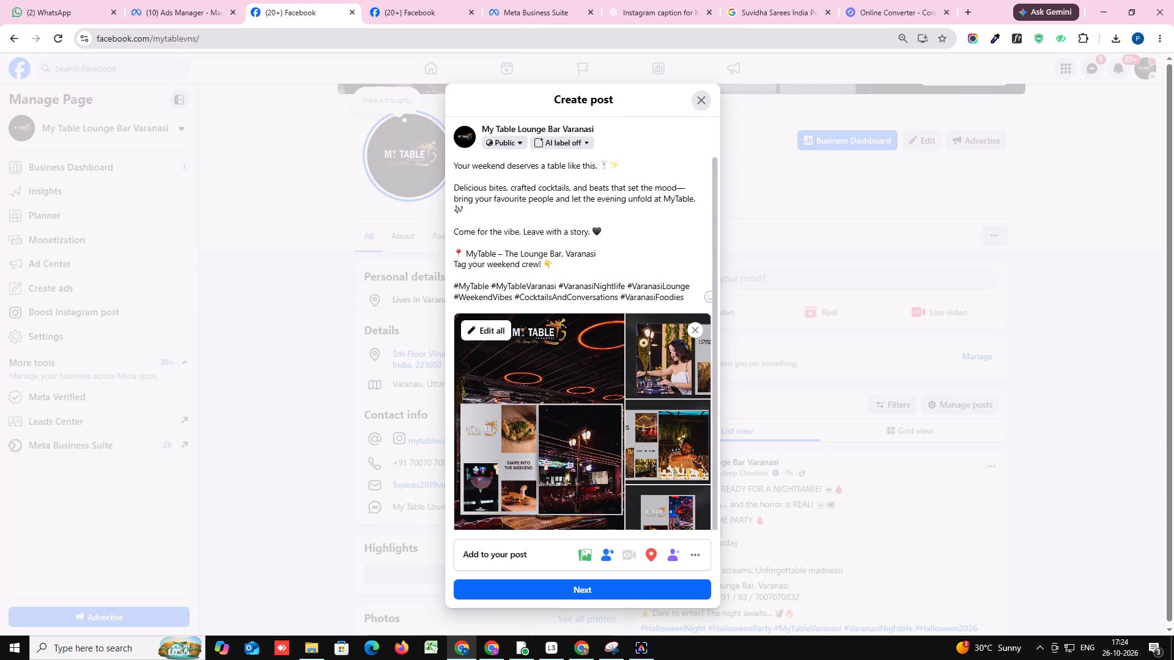
pyautogui.click(602, 231)
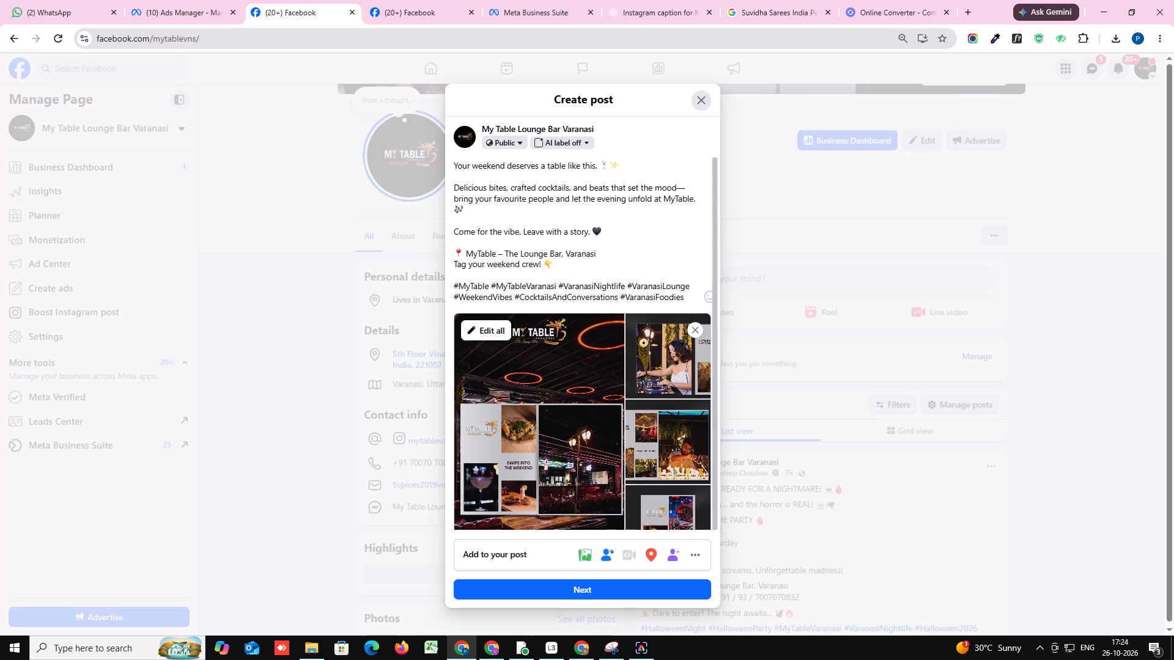
pyautogui.click(602, 230)
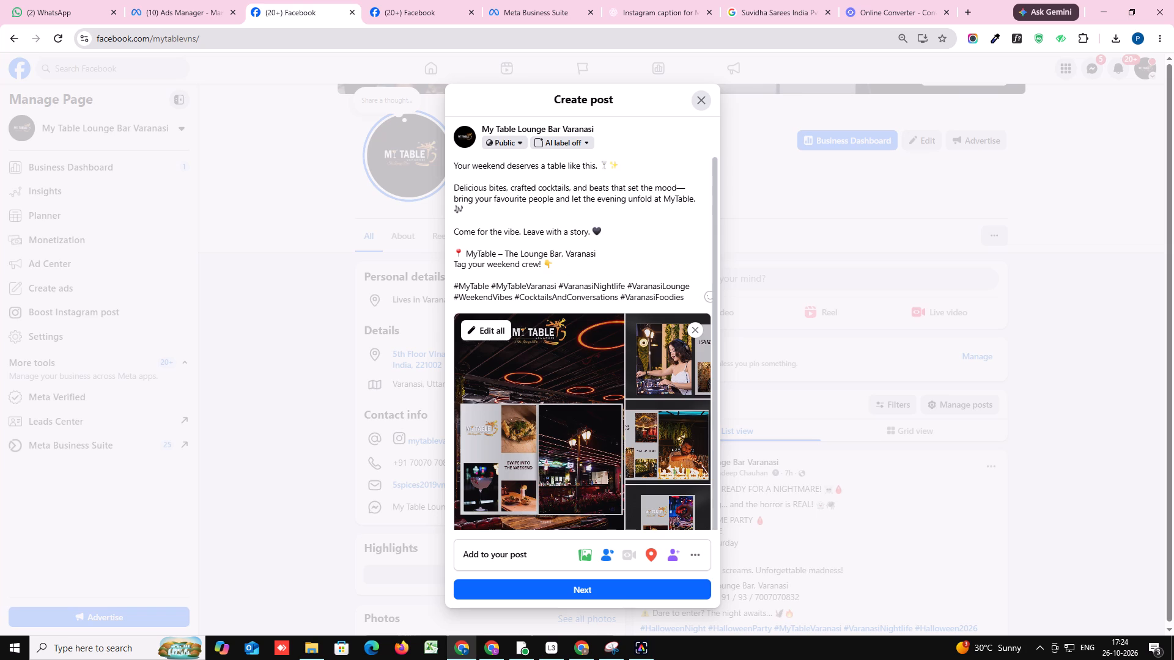
pyautogui.click(604, 230)
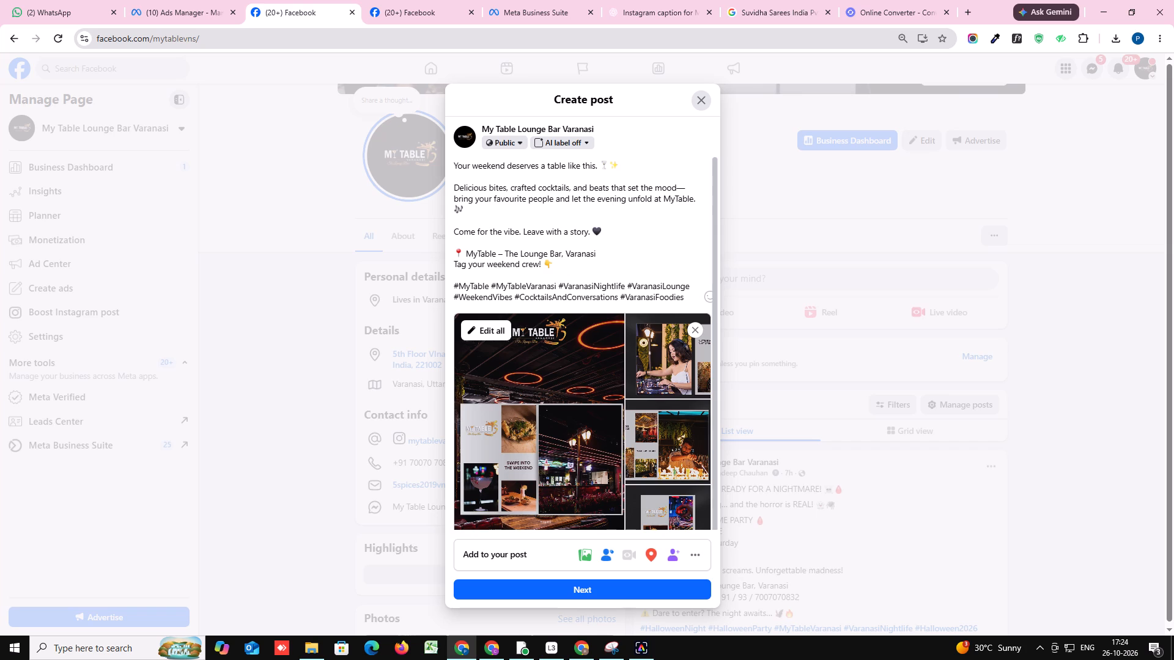
pyautogui.click(604, 230)
pyautogui.click(460, 248)
pyautogui.press('Return')
pyautogui.press('Return')
pyautogui.press('Return')
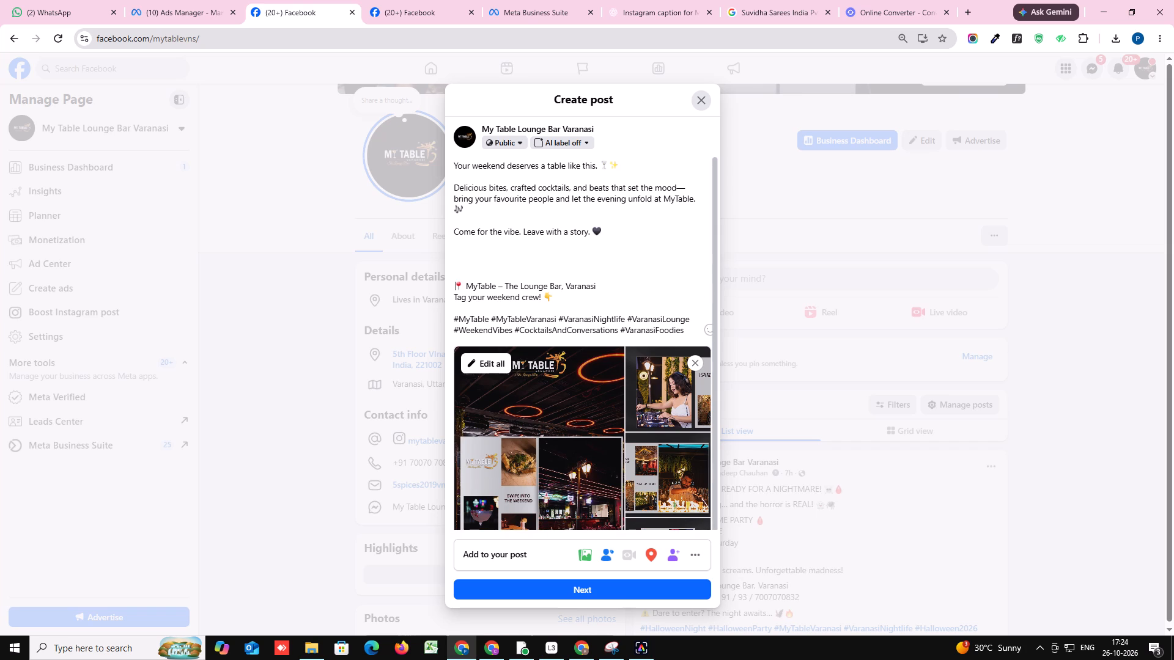
# Copy the contact phone line from the page's Halloween Theme Party post in the other Facebook tab.
pyautogui.click(425, 5)
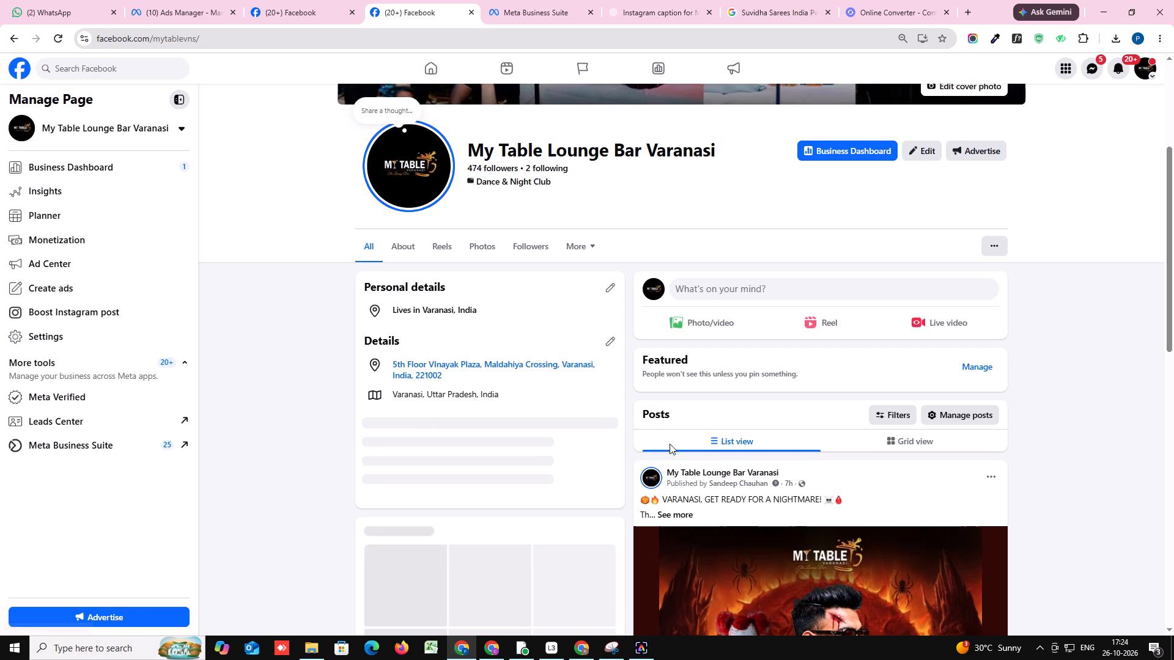
pyautogui.scroll(-2, 815, 444)
pyautogui.click(679, 389)
pyautogui.scroll(-2, 679, 389)
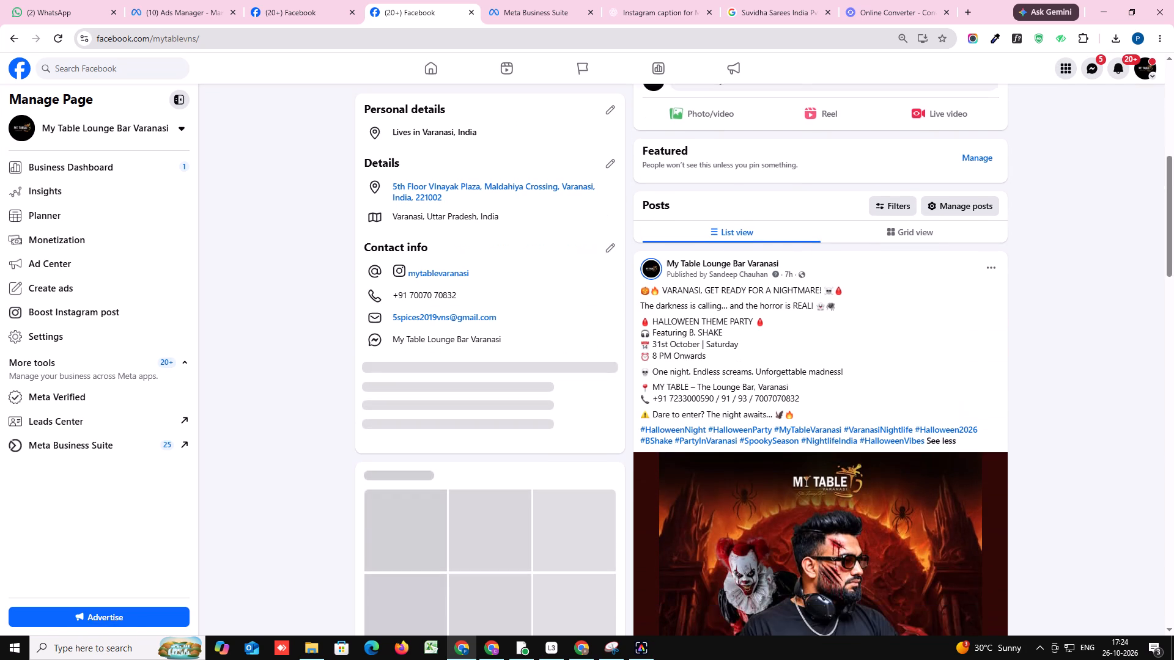
pyautogui.moveTo(643, 352); pyautogui.dragTo(811, 360)
pyautogui.moveTo(808, 363); pyautogui.dragTo(652, 363)
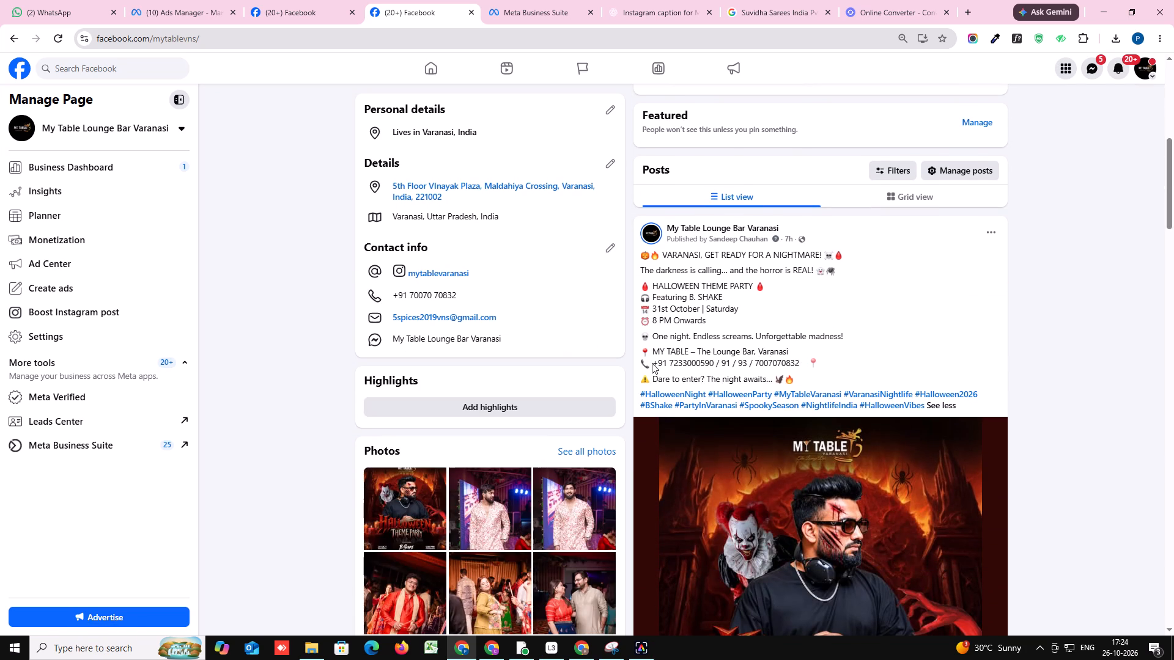
pyautogui.moveTo(652, 363); pyautogui.dragTo(644, 363)
pyautogui.click(1000, 349)
pyautogui.click(1052, 326)
pyautogui.moveTo(804, 361); pyautogui.dragTo(766, 362)
pyautogui.moveTo(766, 362); pyautogui.dragTo(643, 360)
pyautogui.rightClick(644, 361)
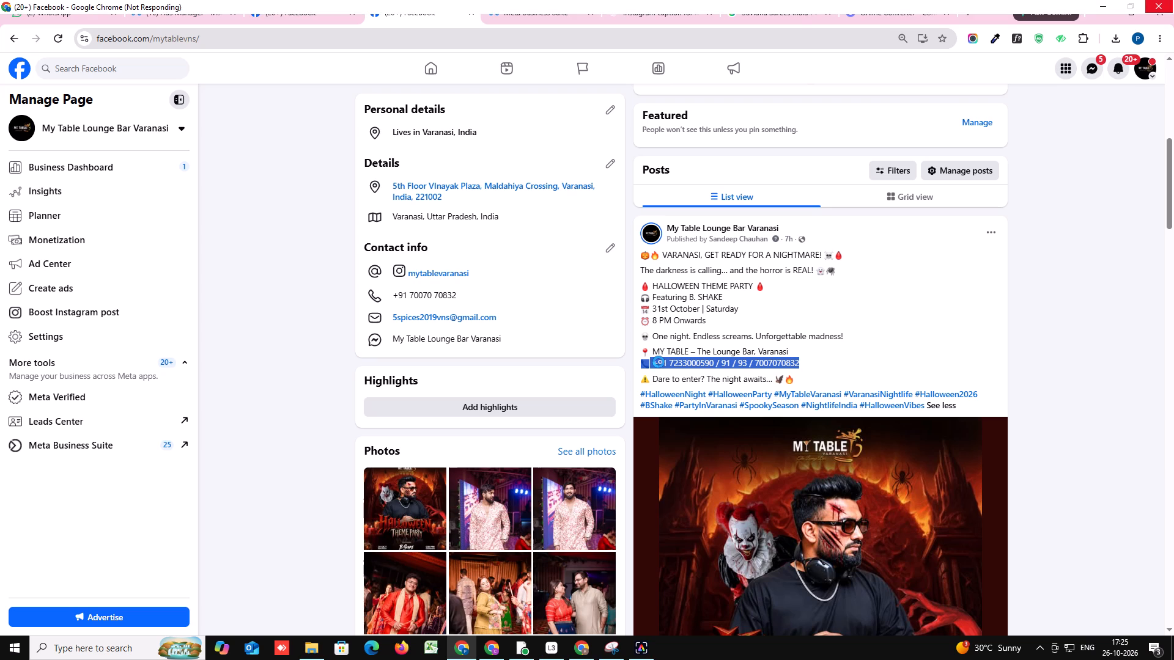
pyautogui.click(681, 207)
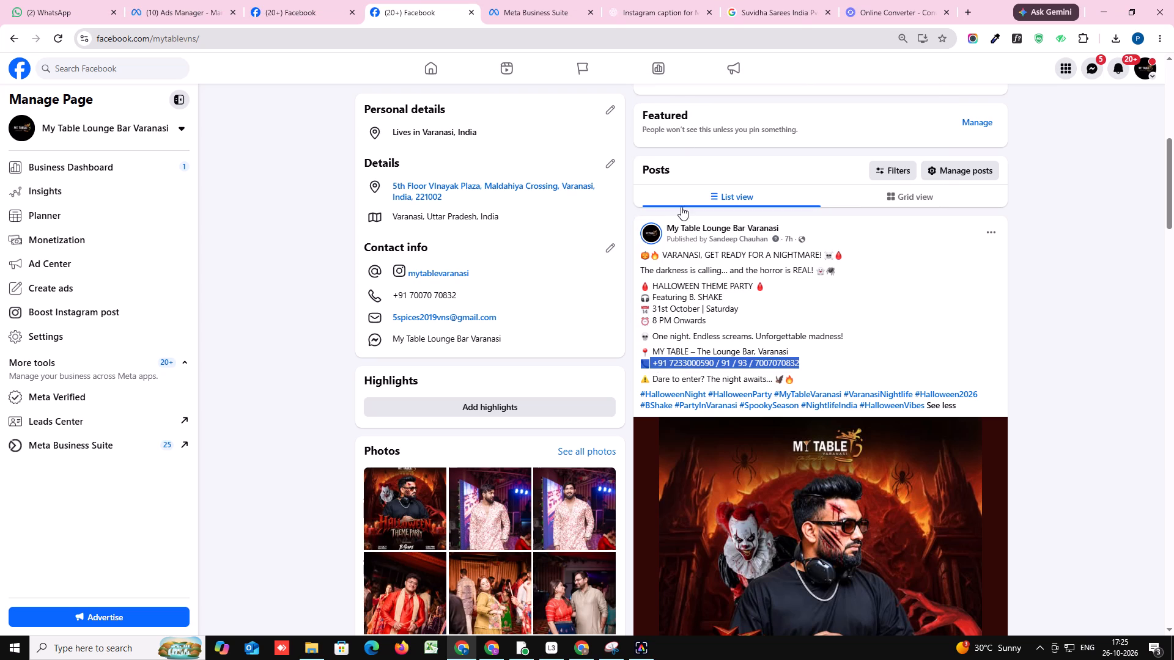
# Paste the copied phone line into the new post's caption, between "Come for the vibe. Leave with a story." and the location line.
pyautogui.click(297, 12)
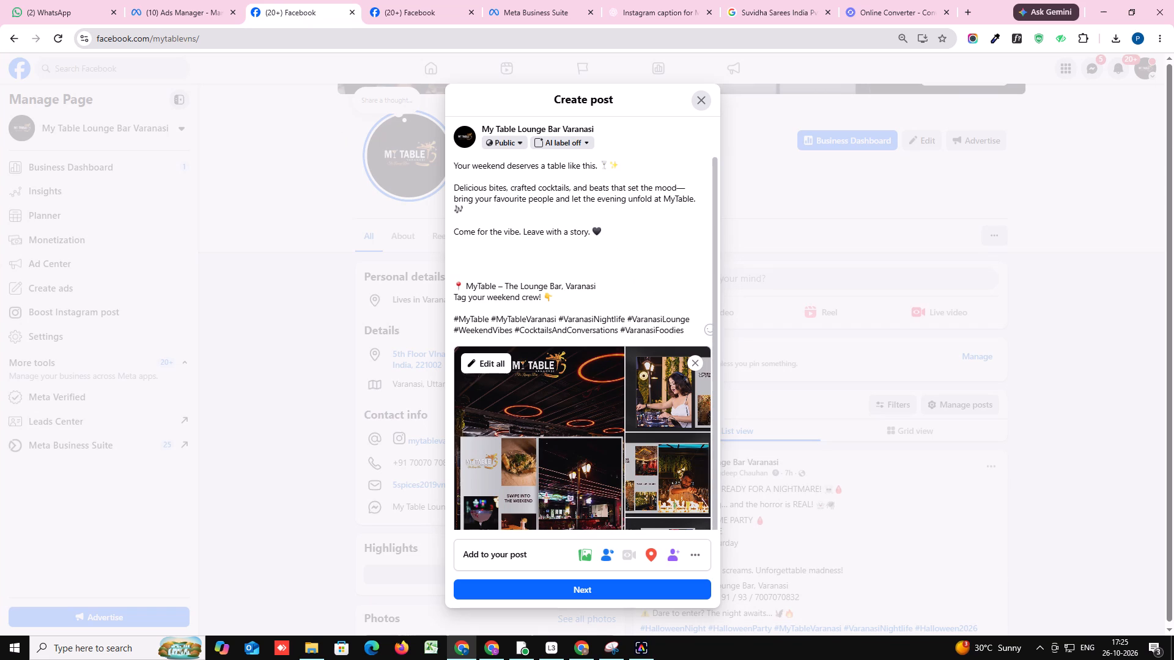
pyautogui.click(472, 267)
pyautogui.rightClick(472, 258)
pyautogui.click(500, 394)
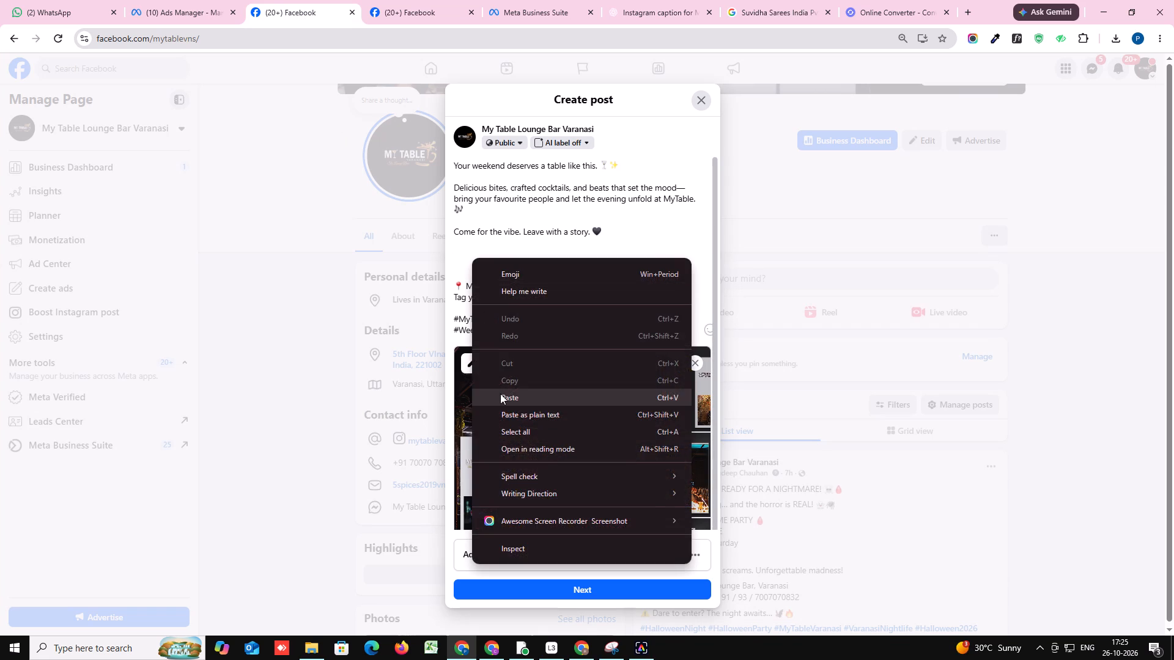
# Publish the four-image weekend post right away as the original post rather than an event, and check it on the page.
pyautogui.scroll(-7, 548, 437)
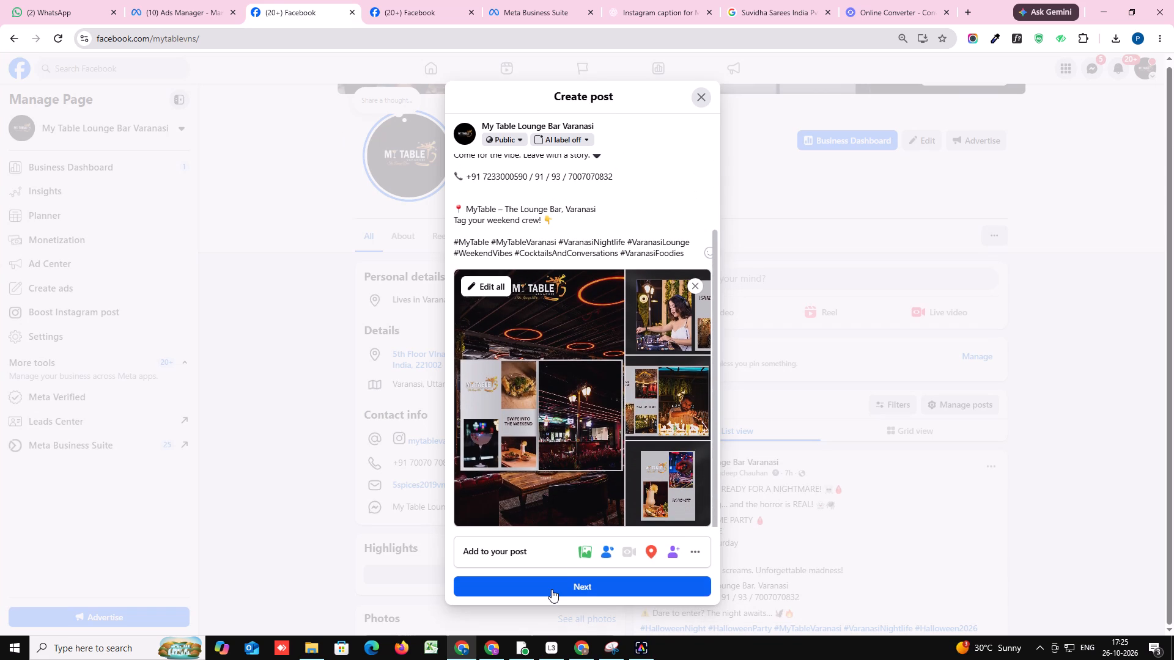
pyautogui.click(552, 589)
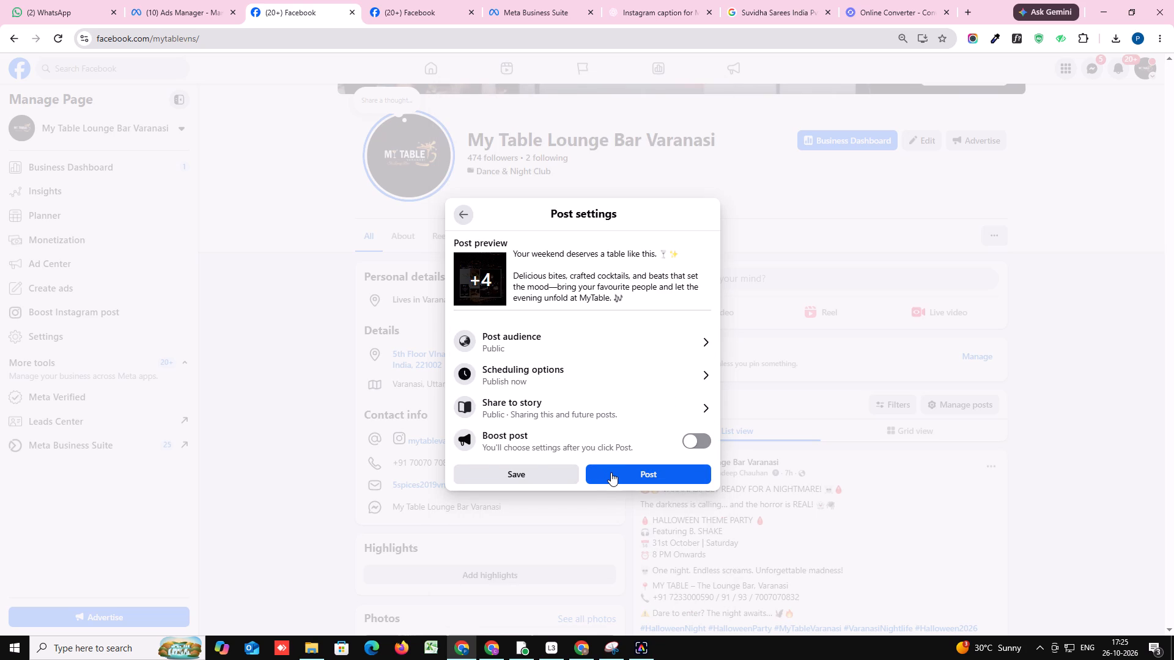
pyautogui.click(611, 472)
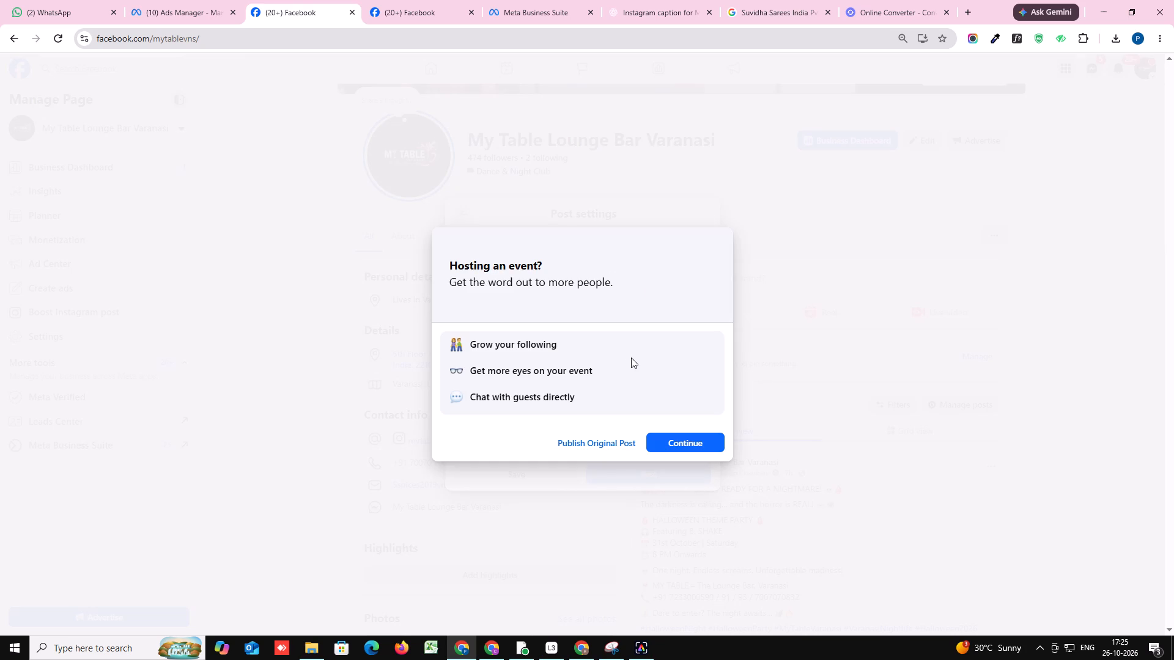
pyautogui.click(597, 444)
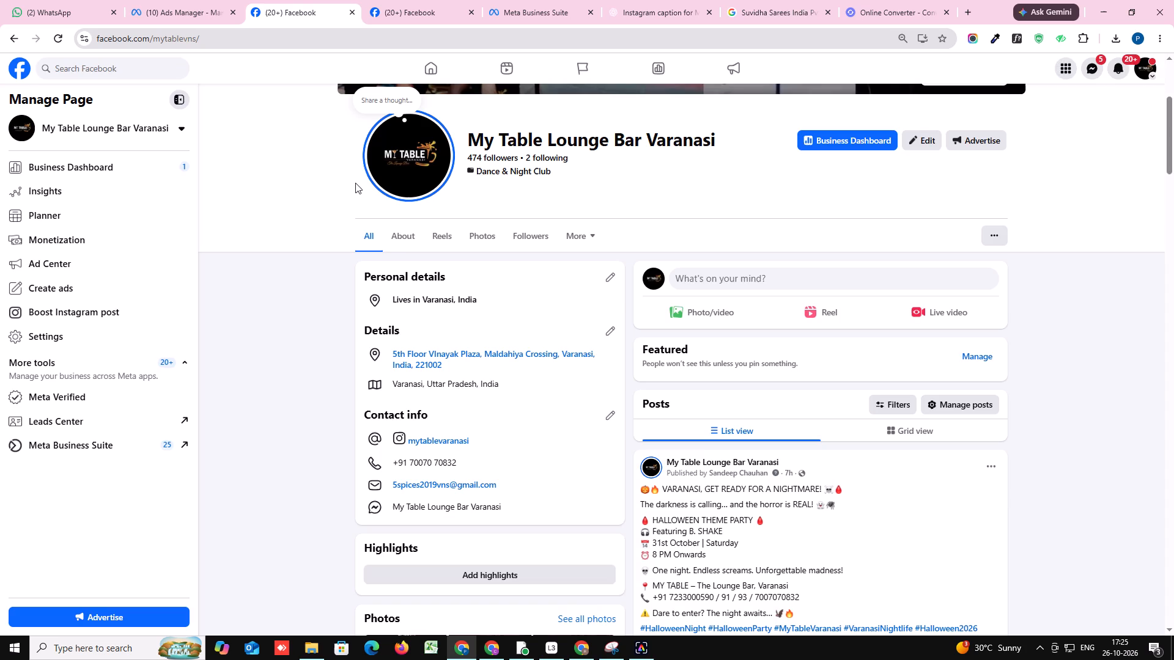
pyautogui.scroll(-5, 732, 382)
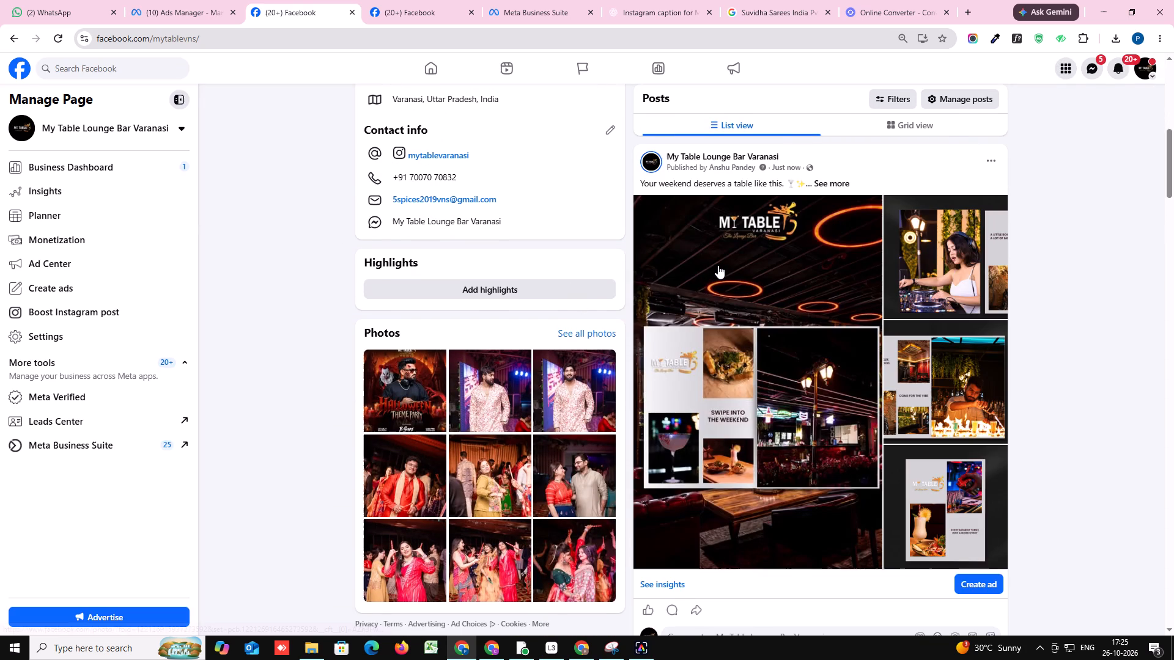
pyautogui.scroll(7, 718, 265)
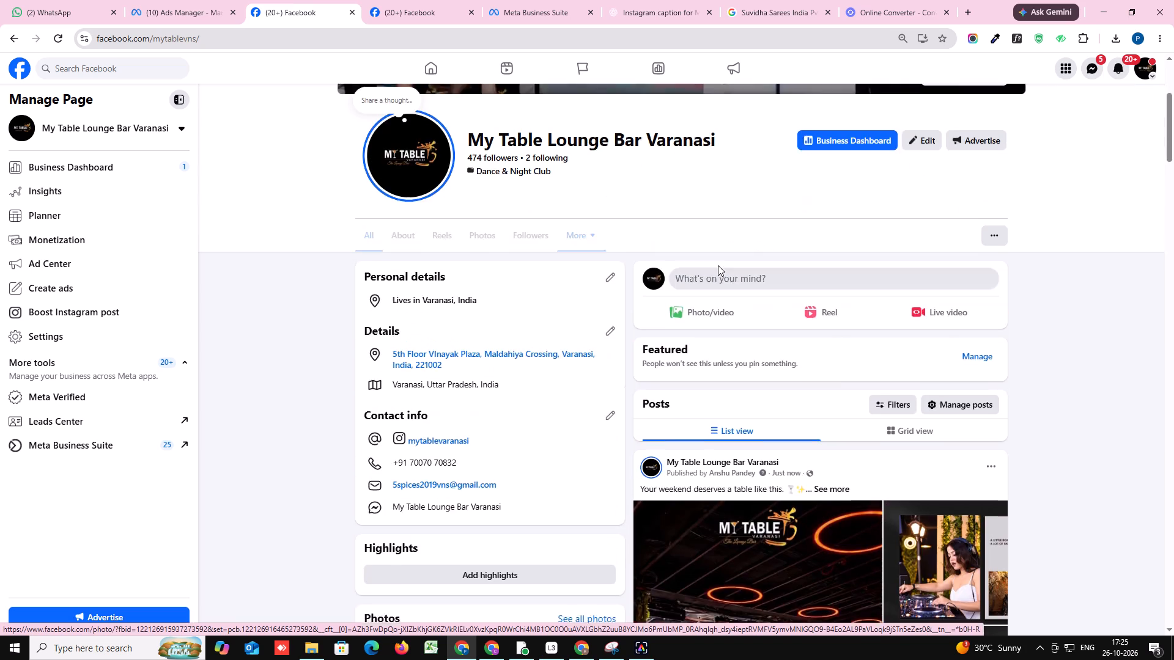
pyautogui.scroll(2, 718, 265)
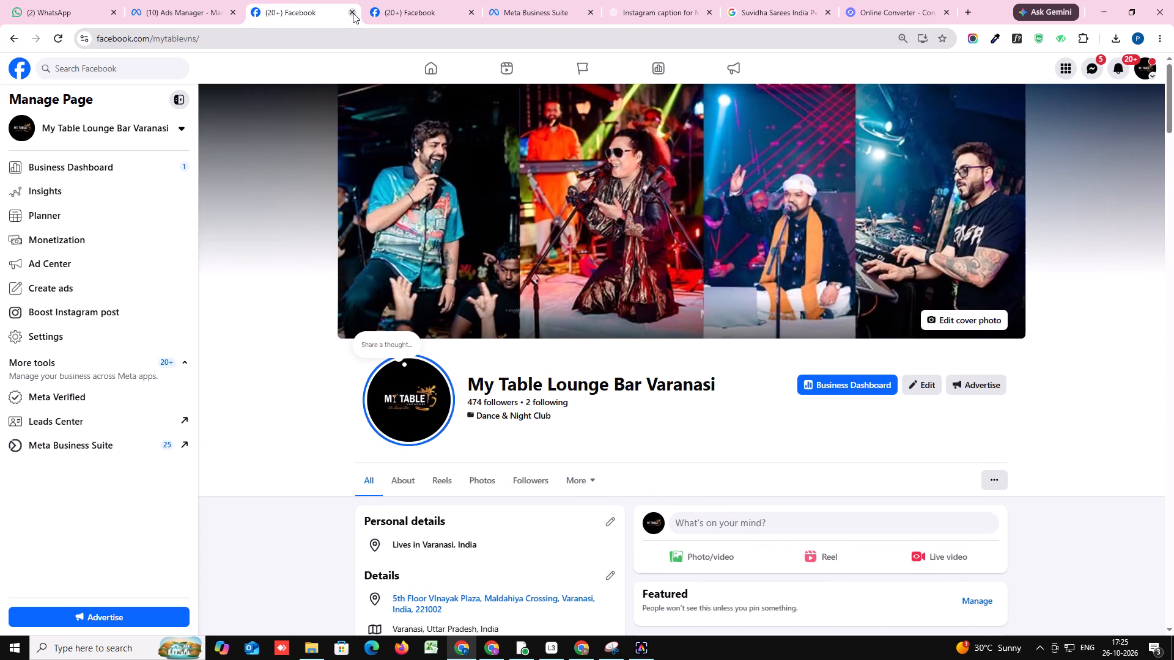
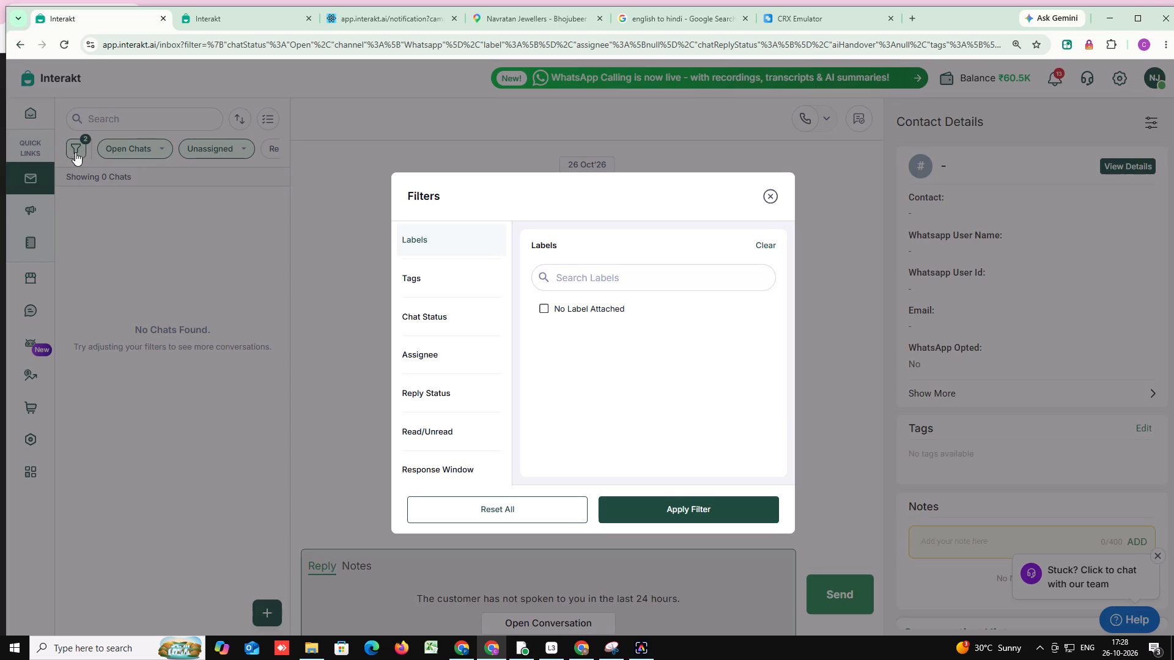
# Reset all of the chat filters in the Navratan Jewellers inbox.
pyautogui.click(441, 505)
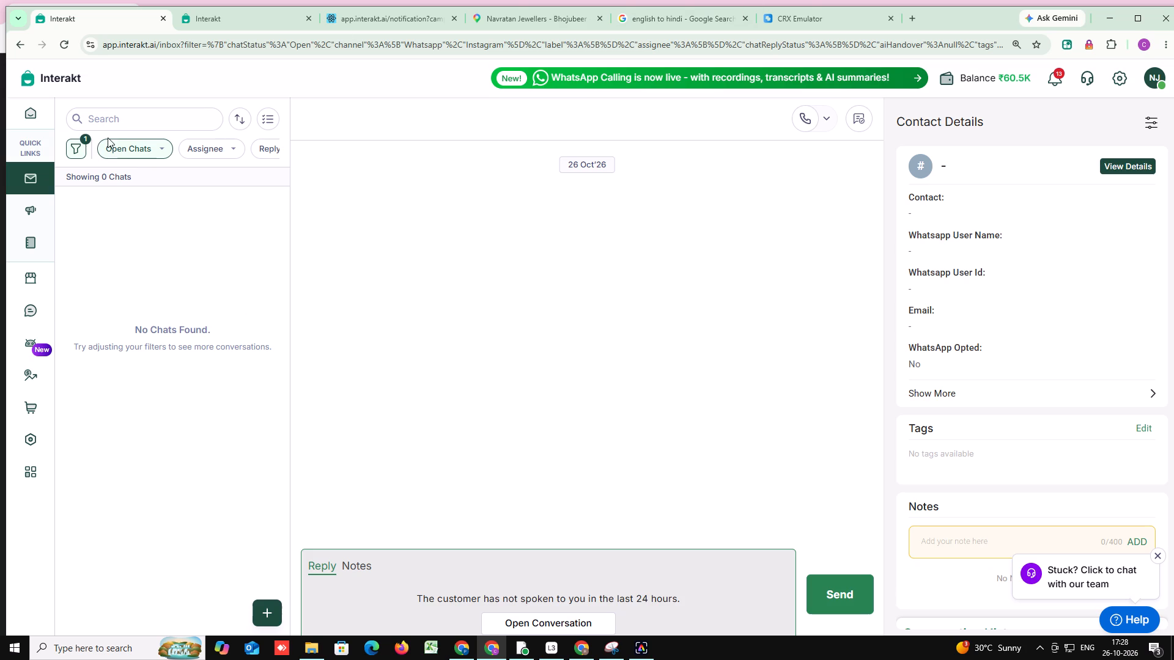
# Close the Adobe Express Photos window and the Snipping Tool window holding the campaign status capture.
pyautogui.click(635, 656)
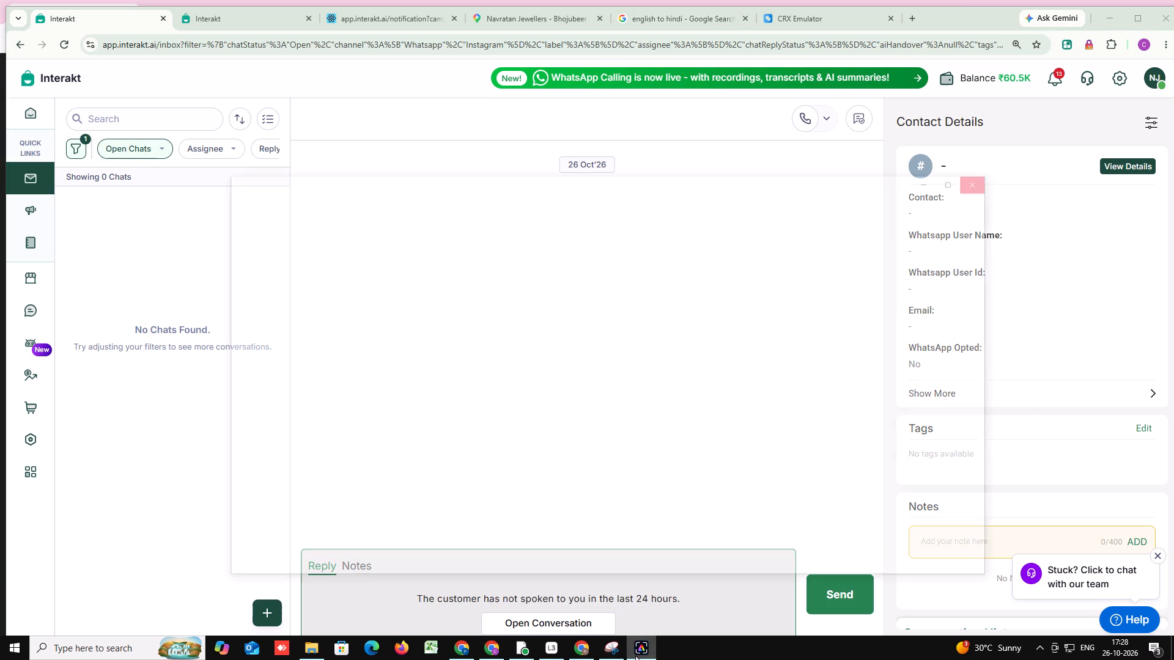
pyautogui.click(1007, 92)
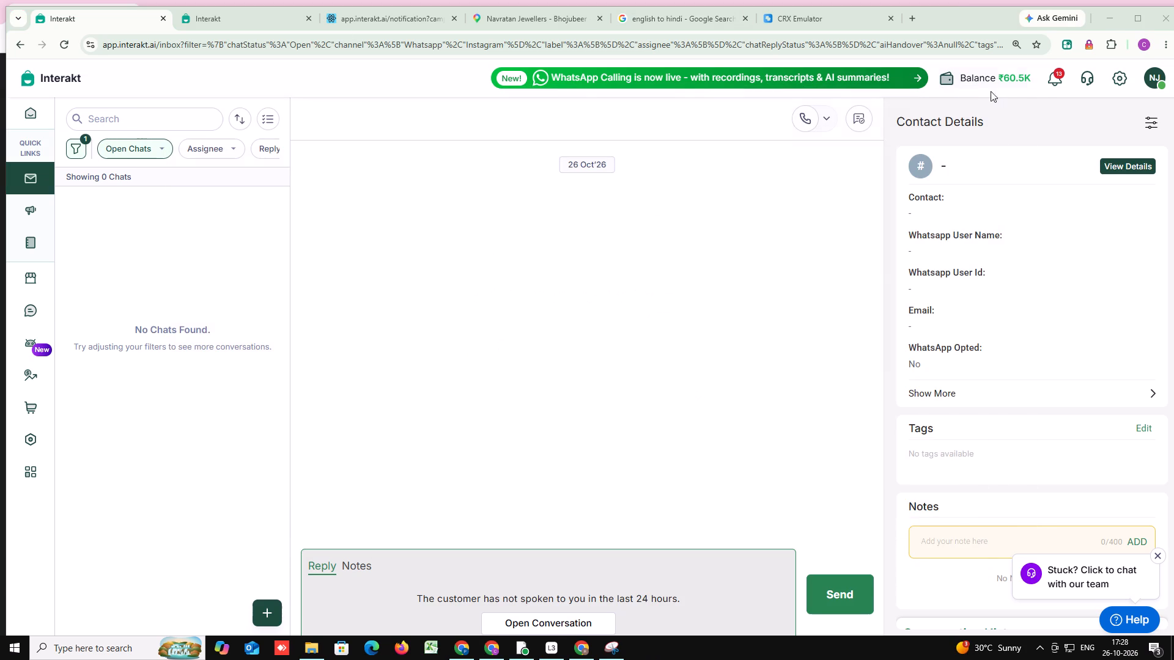
pyautogui.click(606, 650)
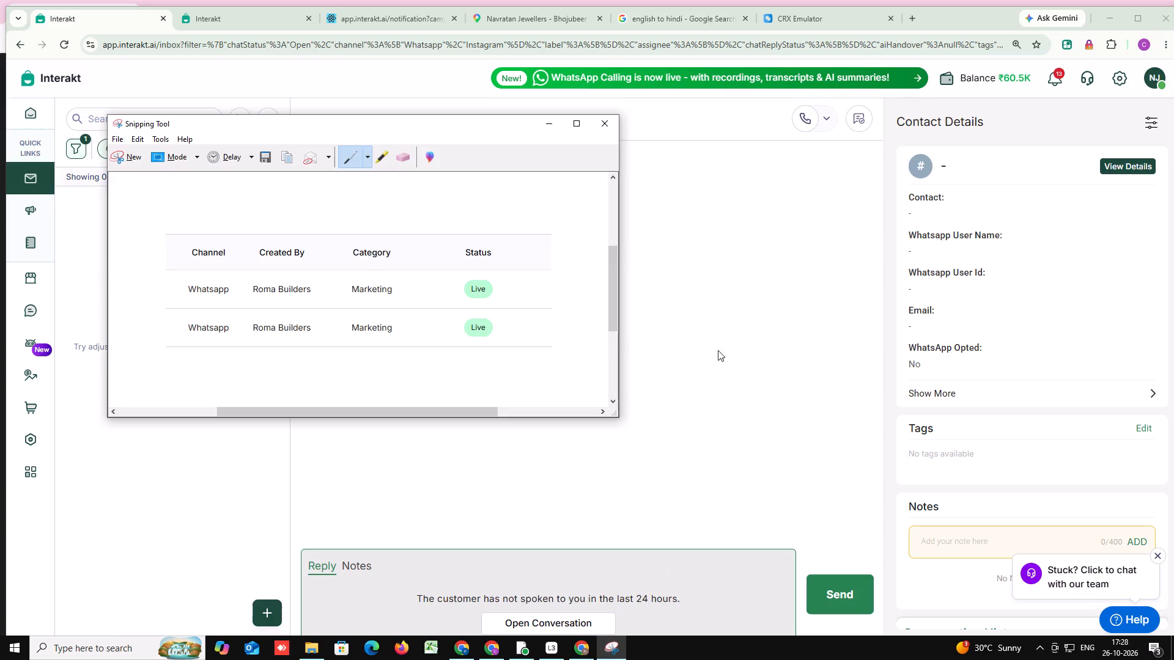
pyautogui.click(605, 117)
# Close the Chrome window with the Roma Builders inbox and price template, leaving the site without saving changes.
pyautogui.click(585, 651)
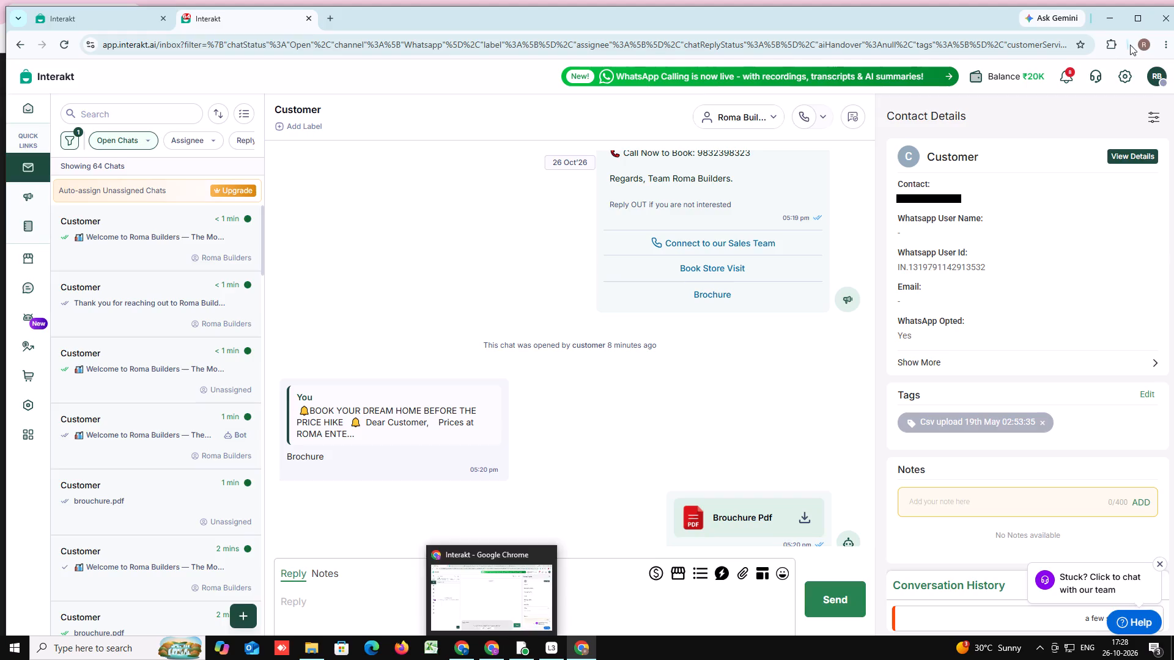
pyautogui.click(1173, 21)
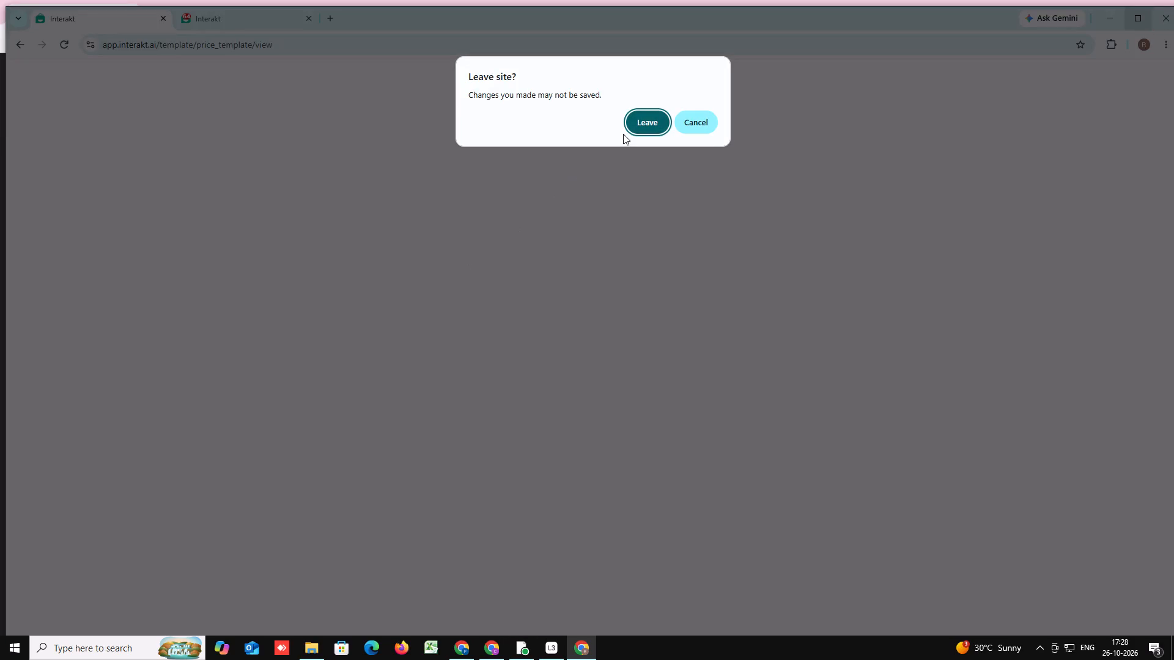
pyautogui.click(651, 116)
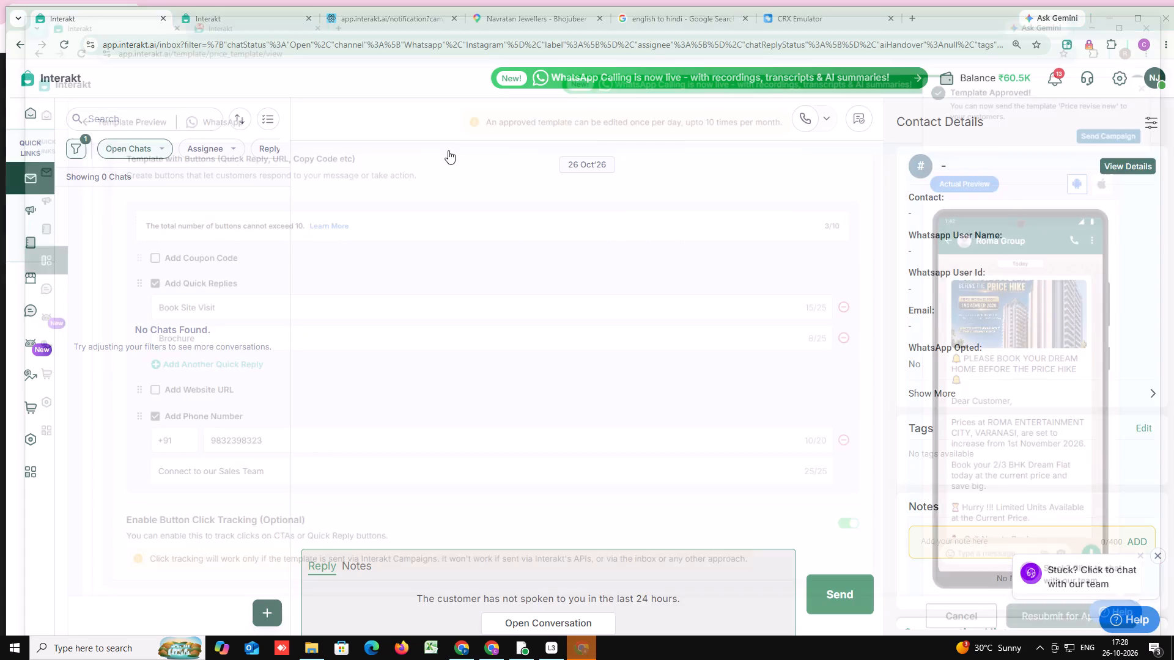